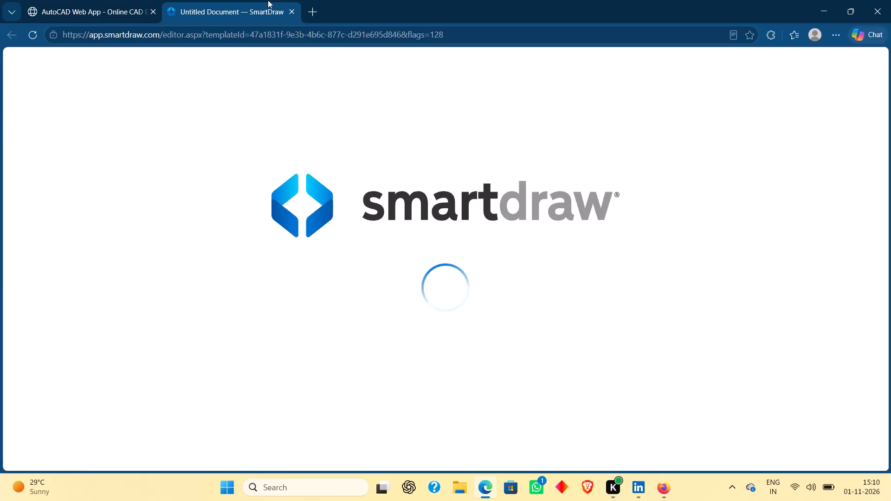
Place a 3' high rectangle on the page and widen it to 9'.
{"action": "left_click", "coordinate": [348, 166]}
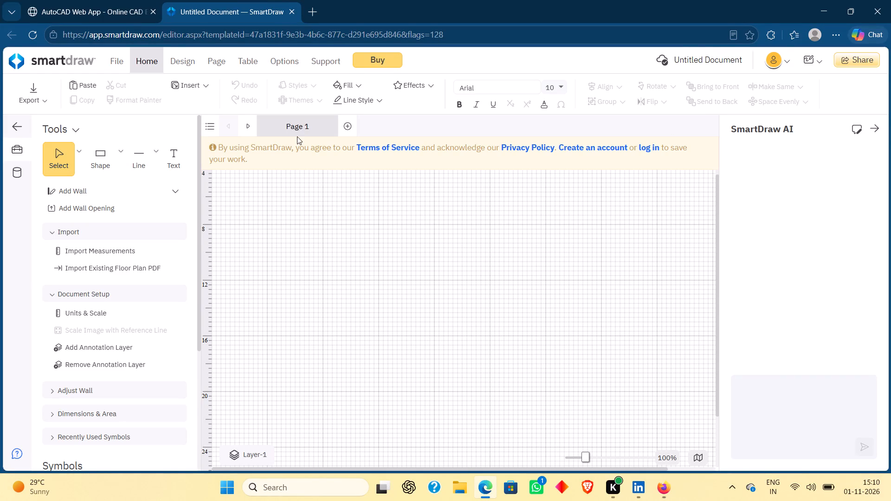
{"action": "left_click", "coordinate": [95, 154]}
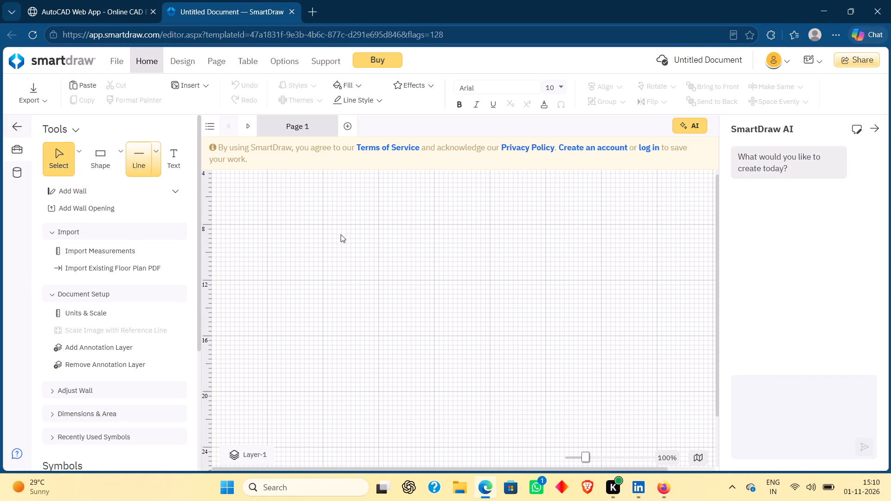
{"action": "left_click", "coordinate": [103, 152]}
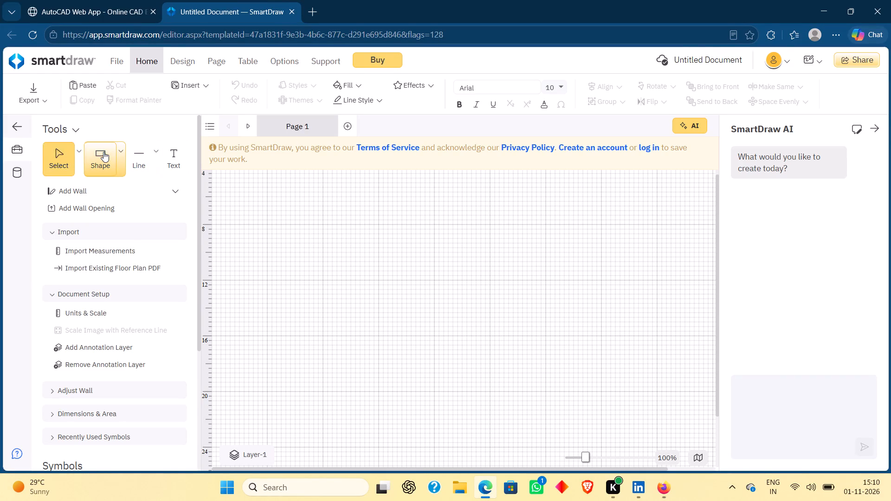
{"action": "left_click_drag", "start_coordinate": [103, 152], "coordinate": [446, 267]}
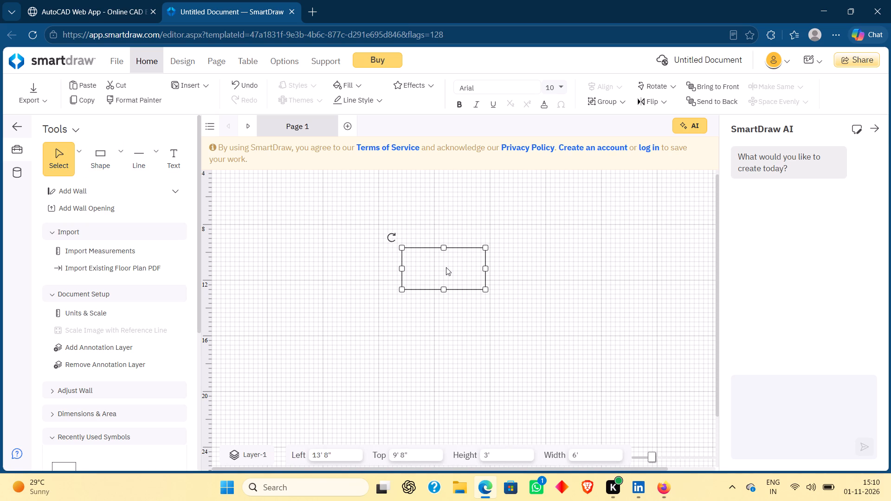
{"action": "left_click_drag", "start_coordinate": [486, 269], "coordinate": [534, 271]}
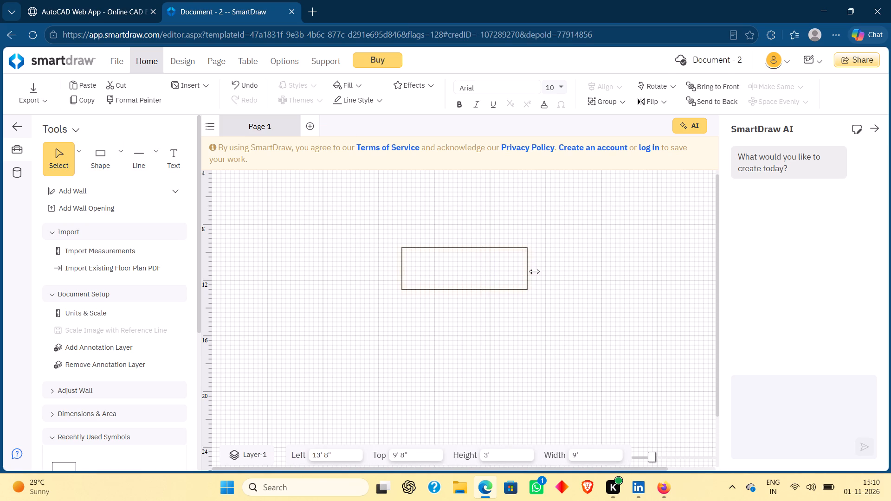
{"action": "left_click_drag", "start_coordinate": [534, 271], "coordinate": [527, 267]}
Move the rectangle up so its left edge is at 14' and its top edge at 5' 4".
{"action": "left_click_drag", "start_coordinate": [480, 265], "coordinate": [484, 231]}
{"action": "left_click", "coordinate": [465, 251]}
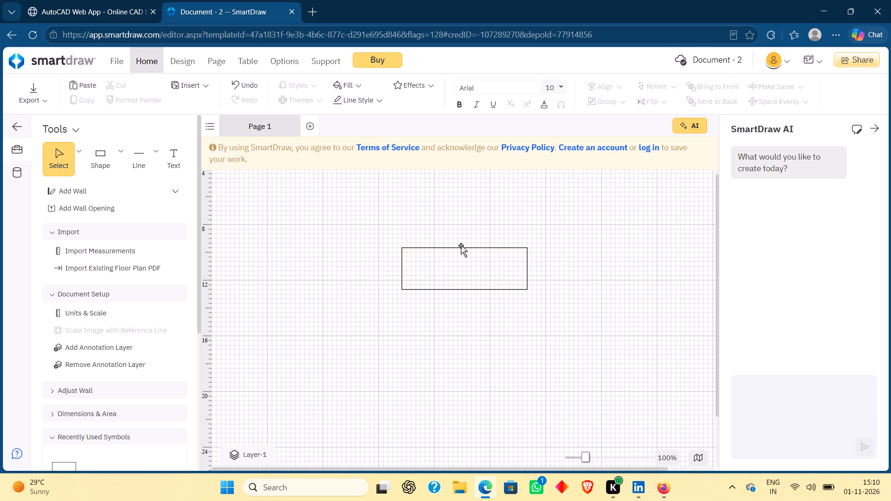
{"action": "left_click", "coordinate": [459, 247]}
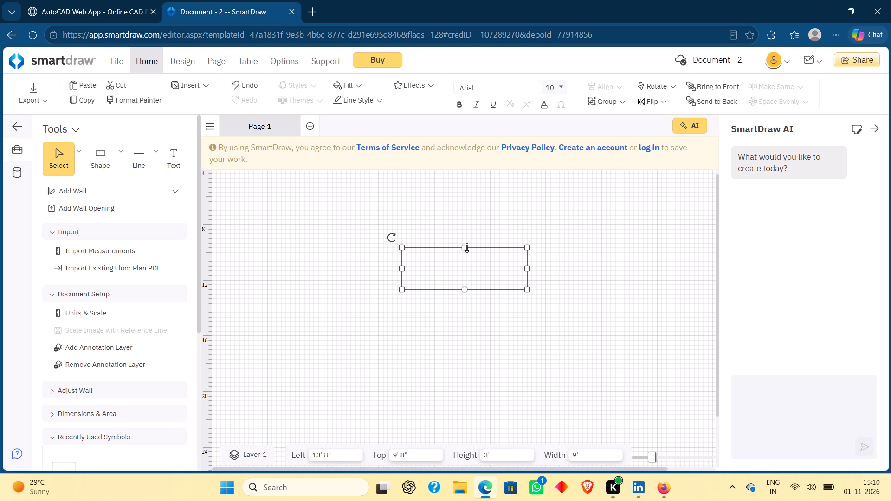
{"action": "left_click_drag", "start_coordinate": [453, 248], "coordinate": [457, 210]}
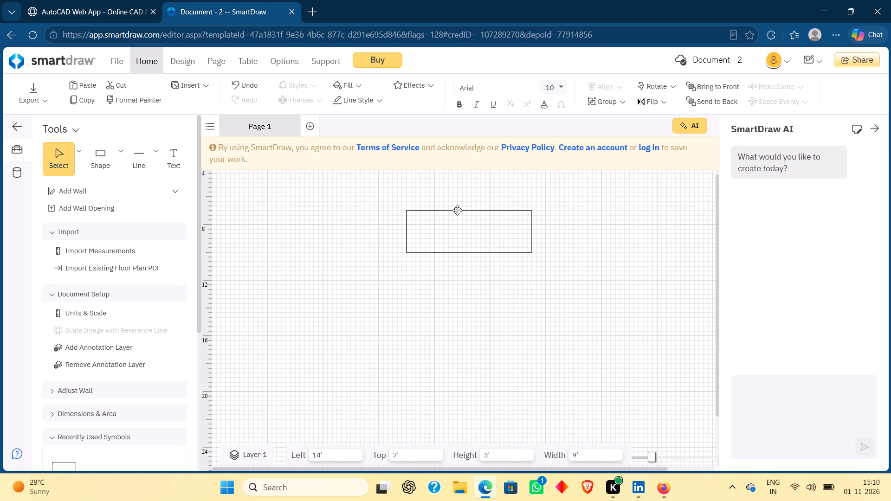
{"action": "left_click_drag", "start_coordinate": [457, 210], "coordinate": [459, 186]}
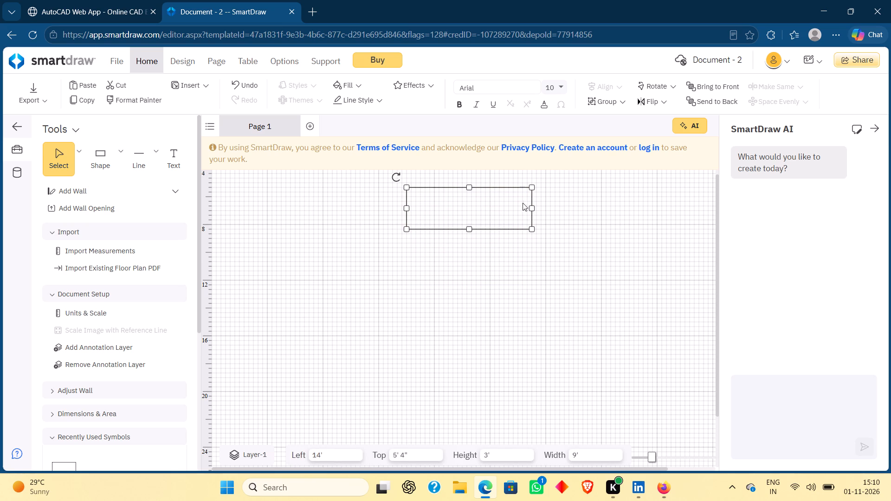
Enlarge the rectangle to 12' wide and about 5' high, keeping its top-left corner in place.
{"action": "left_click_drag", "start_coordinate": [533, 206], "coordinate": [576, 212]}
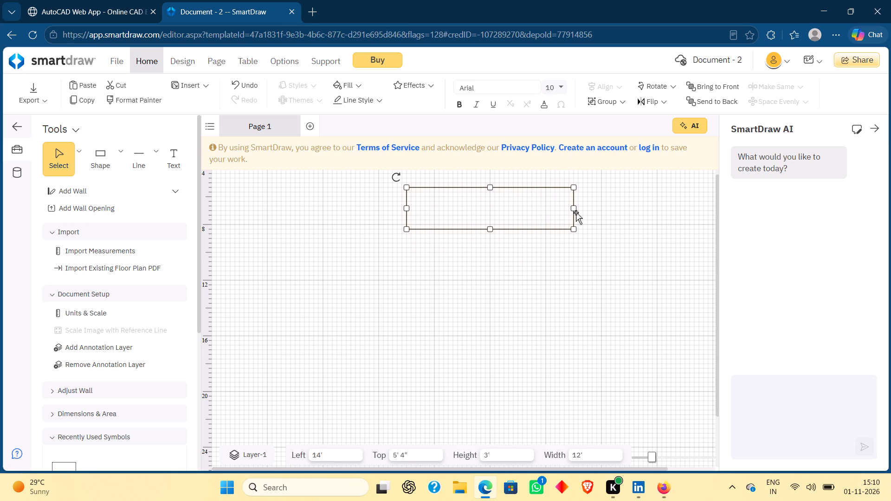
{"action": "left_click_drag", "start_coordinate": [491, 231], "coordinate": [490, 244]}
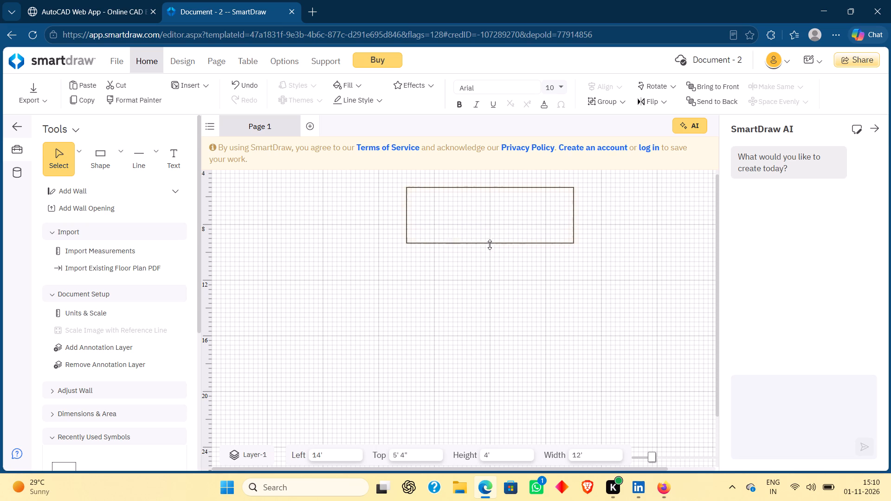
{"action": "left_click_drag", "start_coordinate": [490, 244], "coordinate": [488, 257]}
{"action": "left_click", "coordinate": [375, 231]}
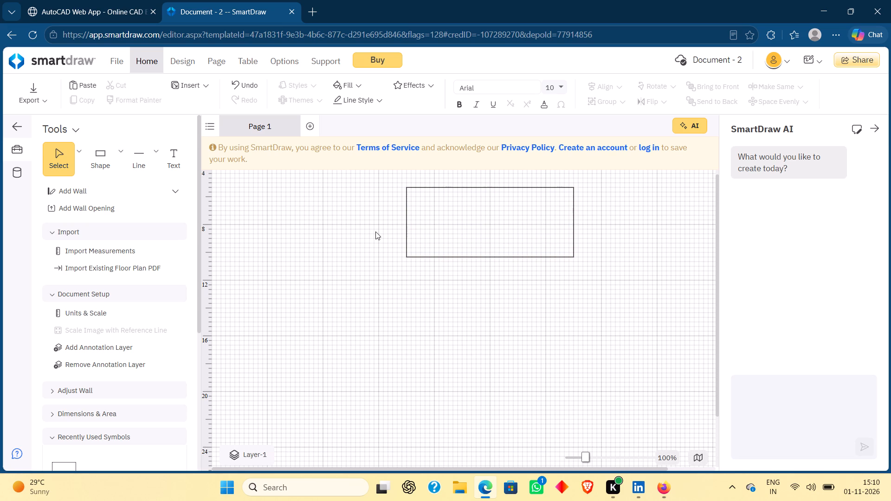
Add a second rectangle directly beneath the first, 12' wide and 4' 8" high, with both side edges aligned.
{"action": "left_click_drag", "start_coordinate": [112, 161], "coordinate": [468, 286]}
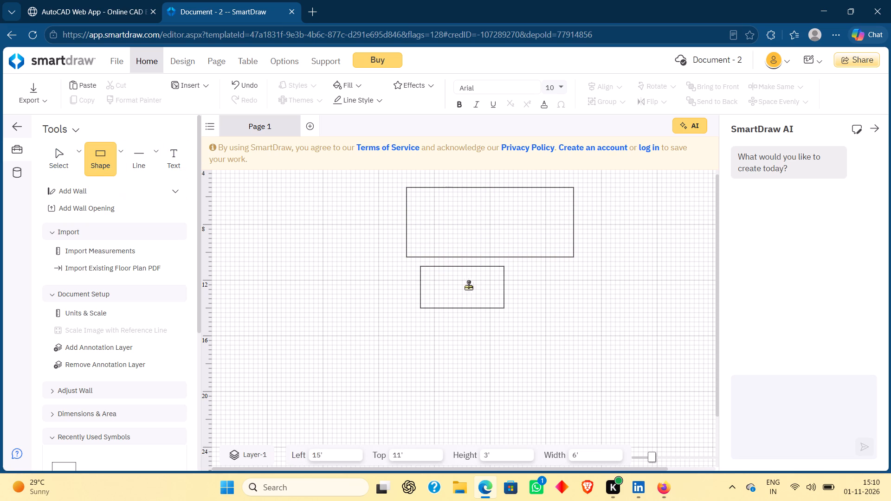
{"action": "left_click_drag", "start_coordinate": [468, 286], "coordinate": [491, 276]}
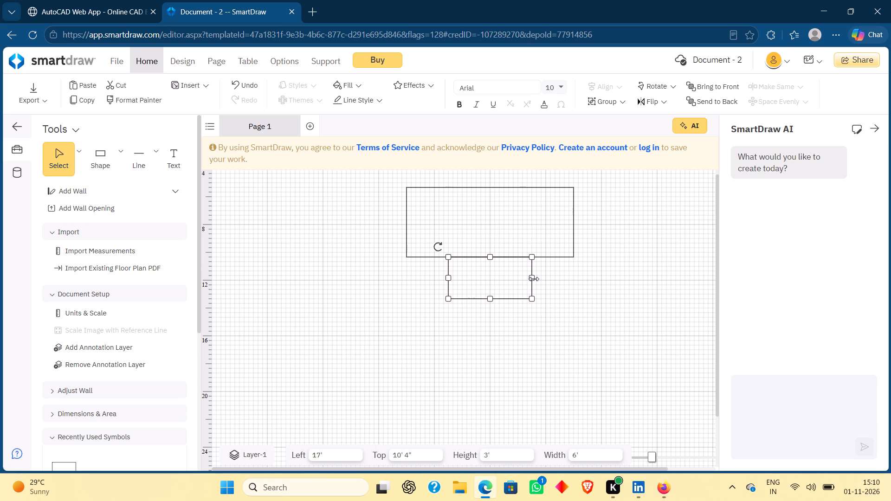
{"action": "left_click_drag", "start_coordinate": [534, 279], "coordinate": [573, 283]}
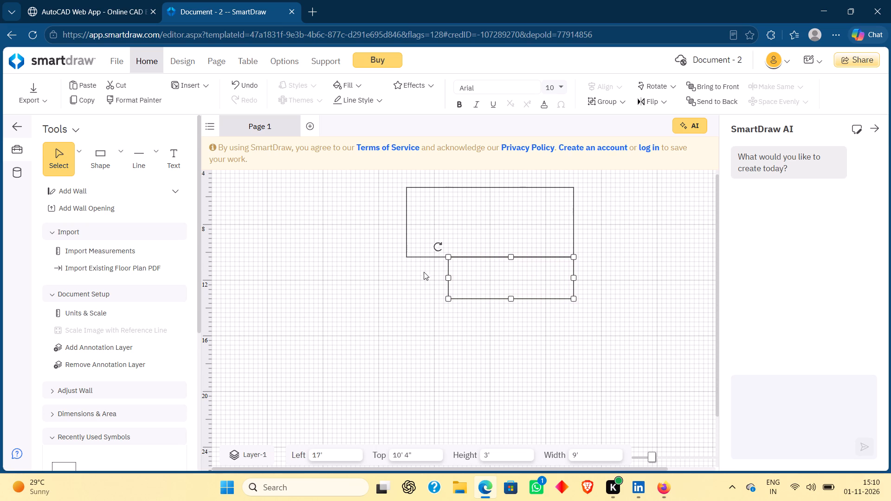
{"action": "left_click_drag", "start_coordinate": [450, 280], "coordinate": [419, 280]}
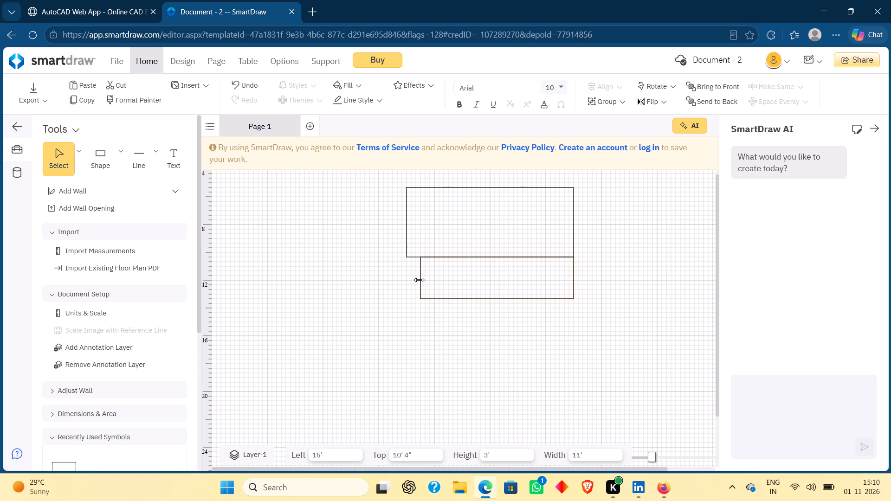
{"action": "left_click_drag", "start_coordinate": [419, 280], "coordinate": [407, 277]}
{"action": "left_click_drag", "start_coordinate": [407, 277], "coordinate": [407, 276]}
{"action": "left_click_drag", "start_coordinate": [491, 300], "coordinate": [491, 318]}
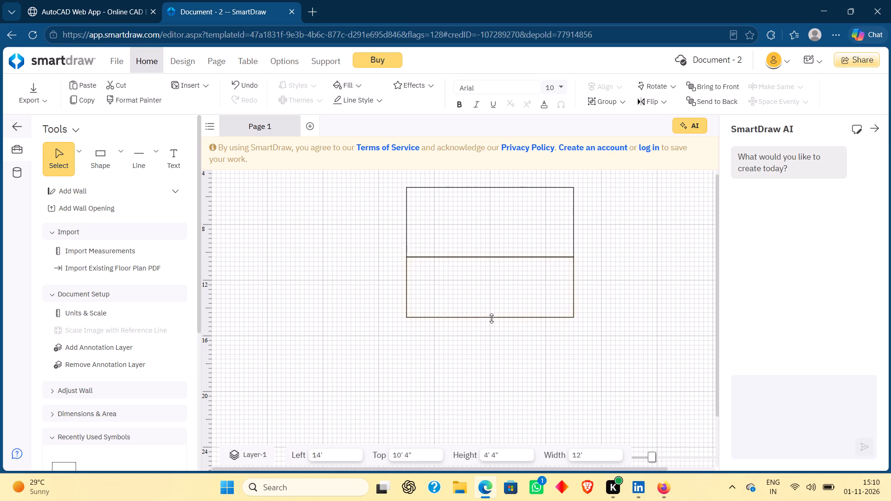
{"action": "left_click_drag", "start_coordinate": [491, 318], "coordinate": [493, 322]}
{"action": "left_click", "coordinate": [493, 322]}
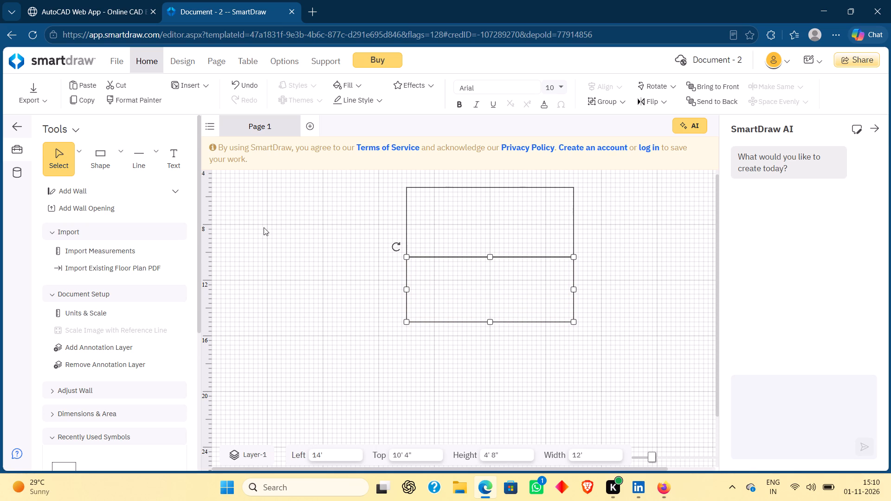
{"action": "left_click", "coordinate": [264, 227]}
Add a third rectangle beneath the second, aligned to its left edge, 8' 4" wide and 3' high.
{"action": "left_click_drag", "start_coordinate": [98, 159], "coordinate": [398, 300]}
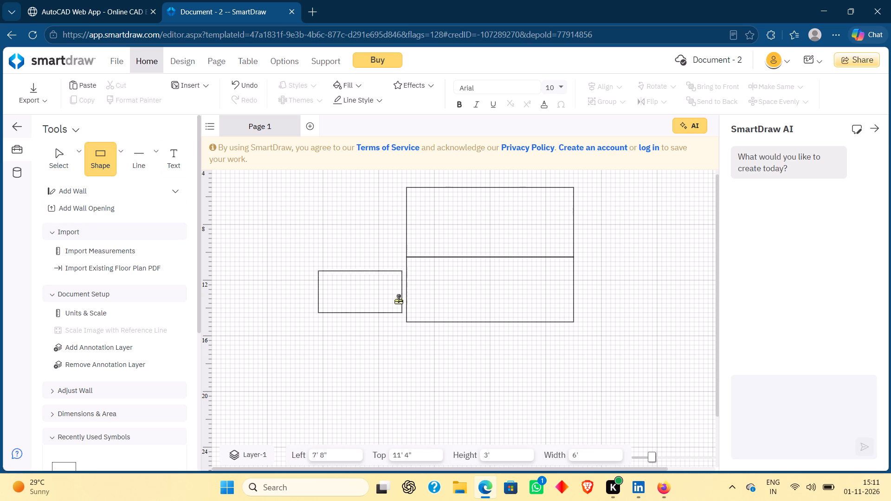
{"action": "left_click_drag", "start_coordinate": [398, 300], "coordinate": [447, 339]}
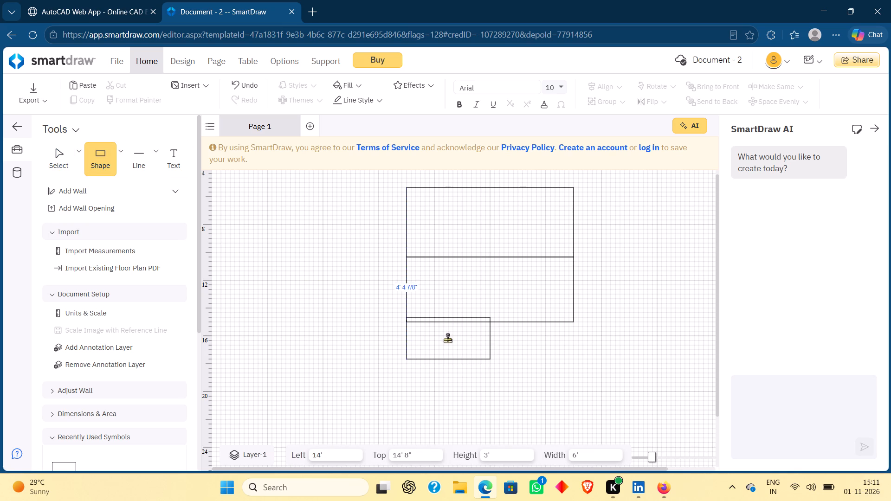
{"action": "left_click_drag", "start_coordinate": [447, 339], "coordinate": [447, 341]}
{"action": "left_click", "coordinate": [447, 341]}
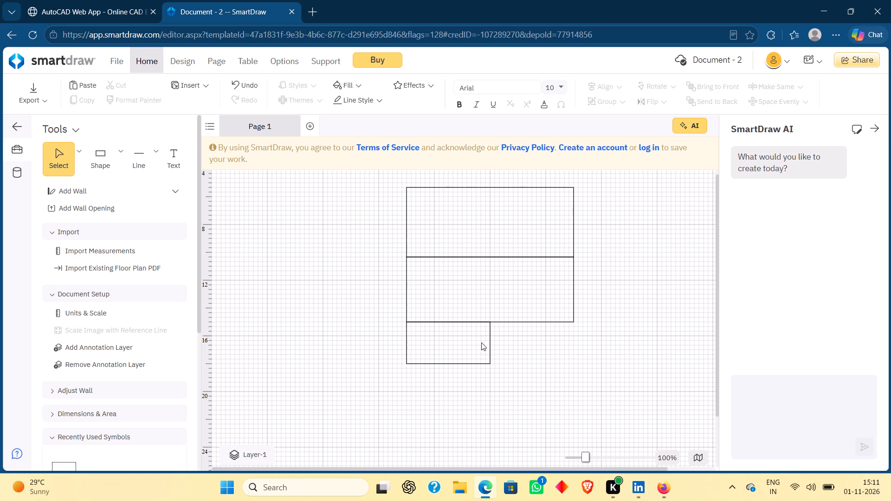
{"action": "left_click", "coordinate": [477, 342]}
{"action": "left_click", "coordinate": [490, 342]}
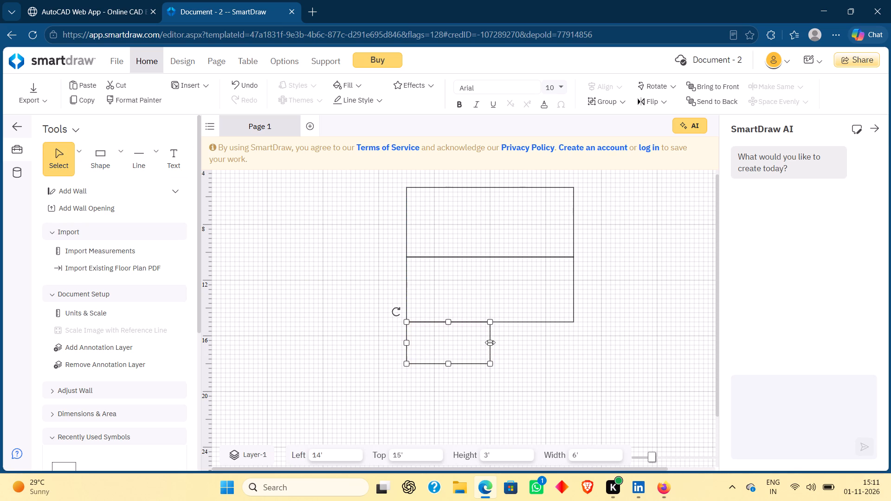
{"action": "left_click_drag", "start_coordinate": [490, 342], "coordinate": [523, 349]}
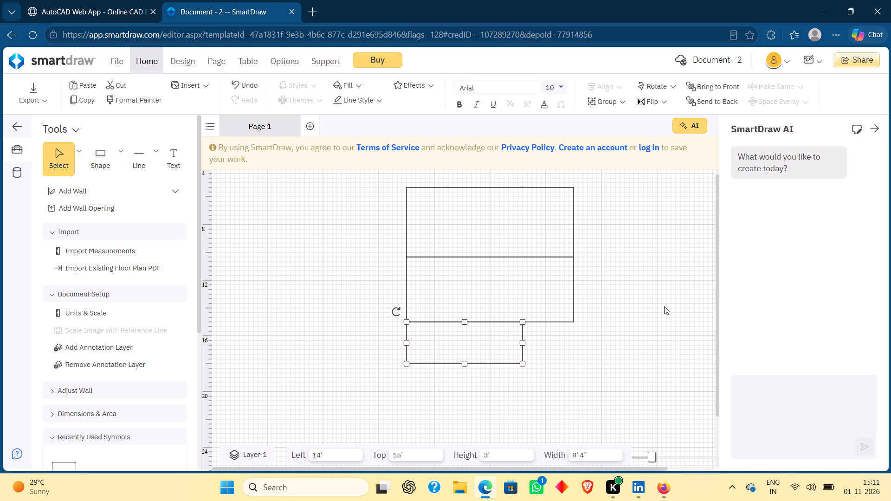
{"action": "left_click", "coordinate": [664, 306]}
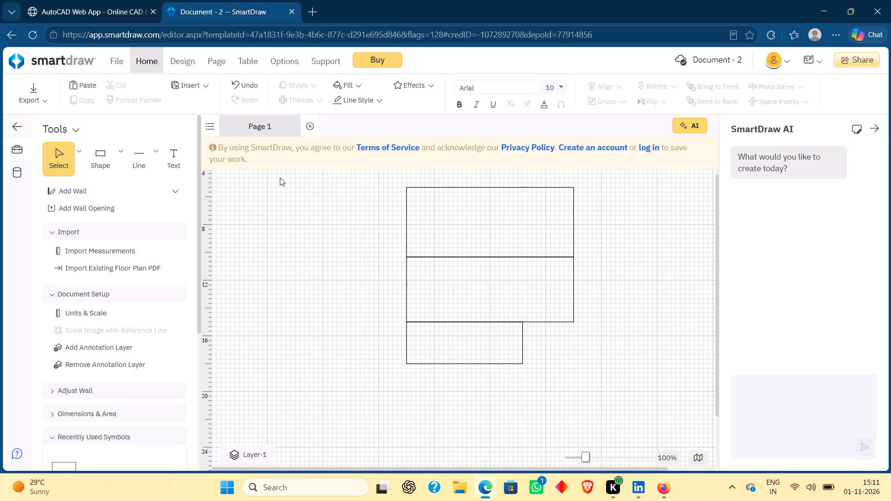
Draw a 12' horizontal wall across the full width of the uppermost rectangle, a little below its top edge.
{"action": "left_click", "coordinate": [134, 192]}
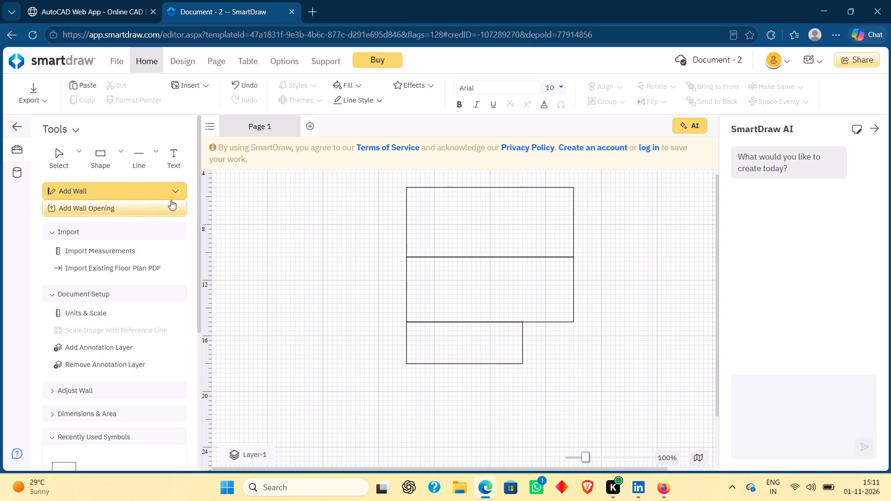
{"action": "left_click", "coordinate": [177, 188]}
{"action": "left_click", "coordinate": [207, 213]}
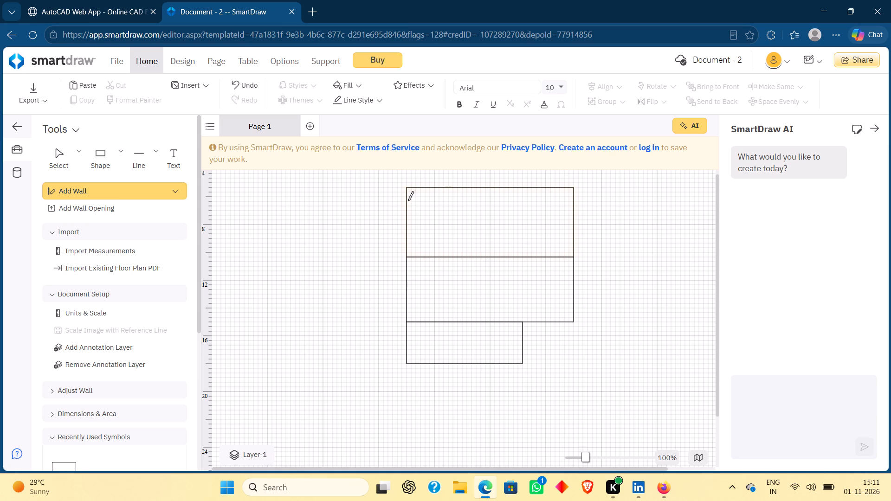
{"action": "left_click_drag", "start_coordinate": [408, 197], "coordinate": [486, 199]}
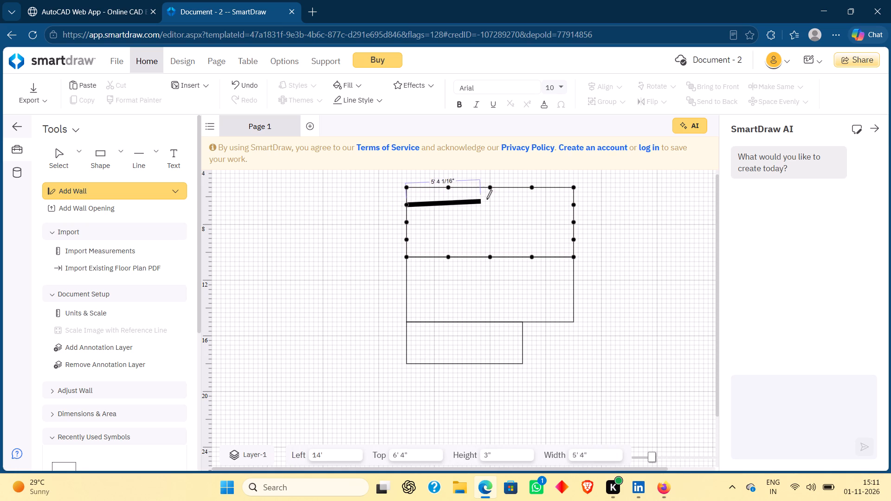
{"action": "left_click_drag", "start_coordinate": [486, 199], "coordinate": [573, 202]}
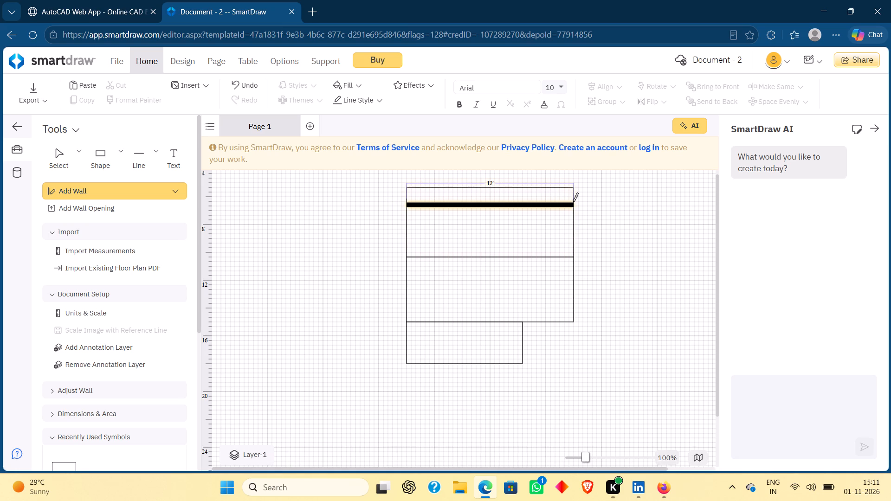
{"action": "left_click", "coordinate": [573, 202]}
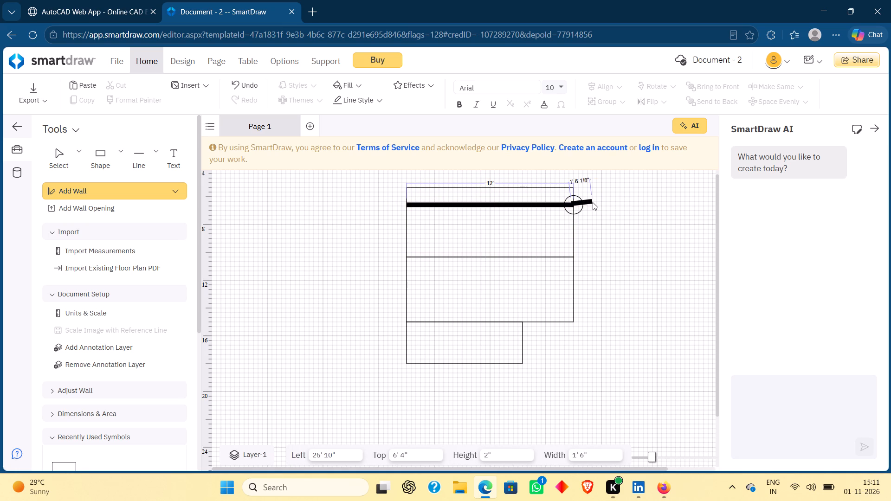
{"action": "key", "text": "grave"}
{"action": "key", "text": "Escape"}
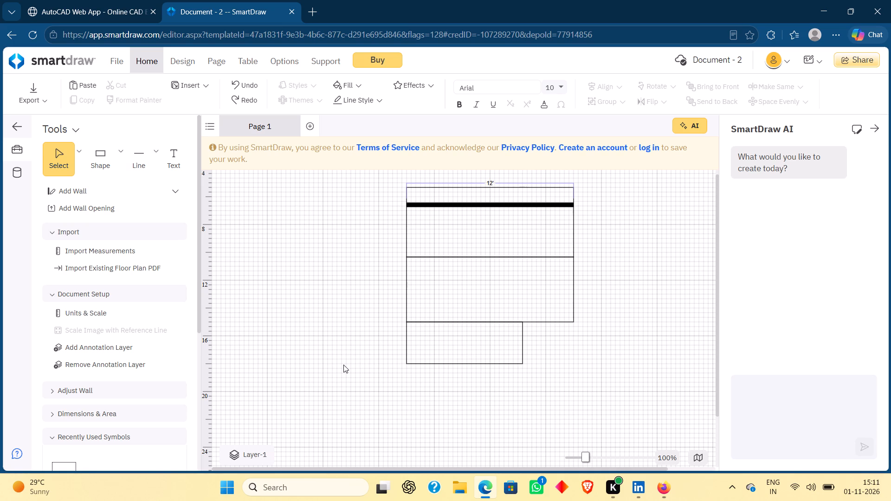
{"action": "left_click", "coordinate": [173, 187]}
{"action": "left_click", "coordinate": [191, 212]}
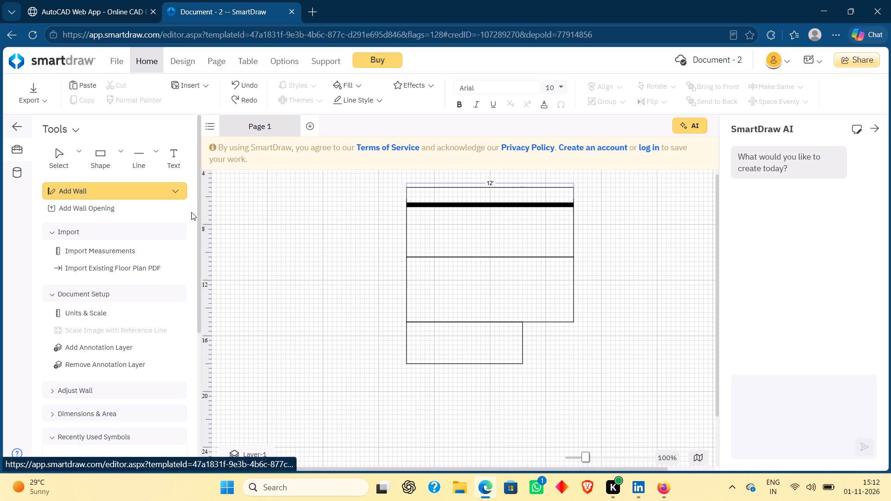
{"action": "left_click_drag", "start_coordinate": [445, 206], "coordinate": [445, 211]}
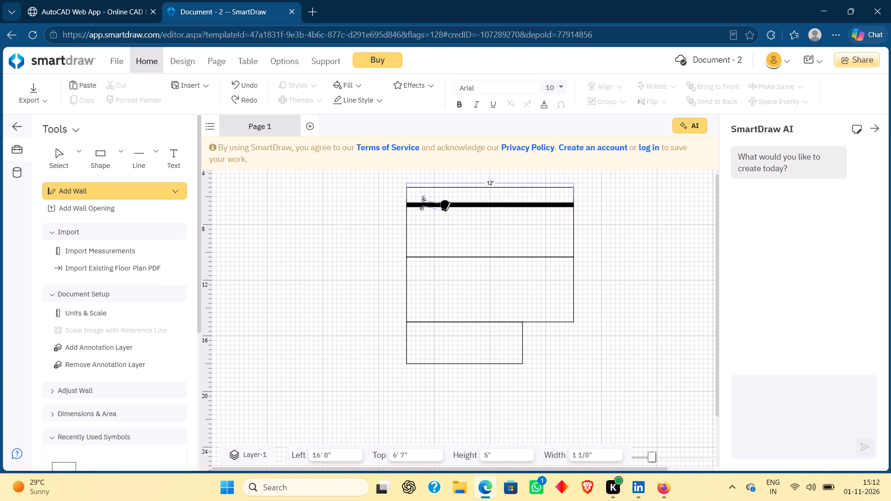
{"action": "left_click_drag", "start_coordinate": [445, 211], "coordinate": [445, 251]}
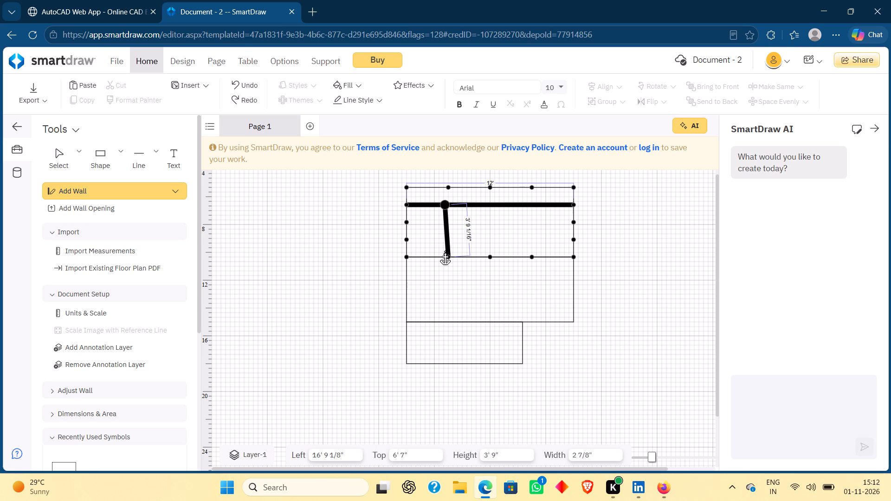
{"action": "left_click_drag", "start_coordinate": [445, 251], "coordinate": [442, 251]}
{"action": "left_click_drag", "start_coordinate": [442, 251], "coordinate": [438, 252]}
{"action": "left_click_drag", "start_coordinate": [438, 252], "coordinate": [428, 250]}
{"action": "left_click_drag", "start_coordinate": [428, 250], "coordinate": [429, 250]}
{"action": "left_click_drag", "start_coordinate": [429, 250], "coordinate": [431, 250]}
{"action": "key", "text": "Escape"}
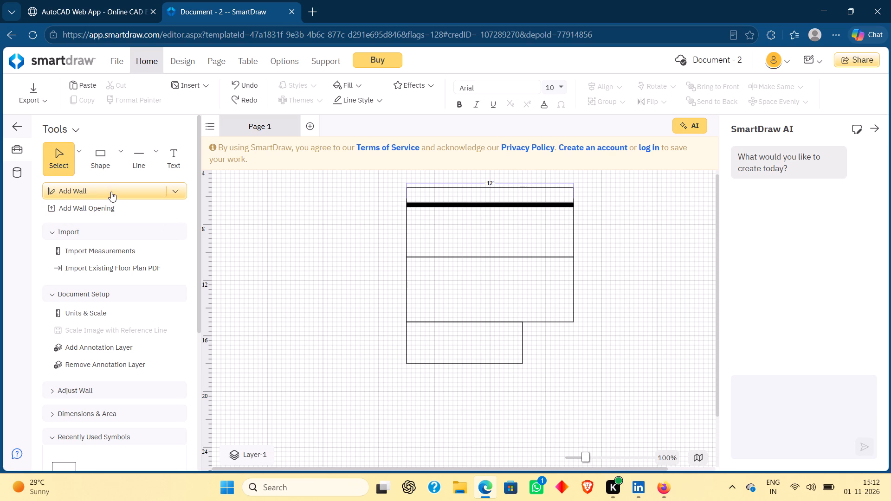
Set a custom wall thickness of 2 inches for new walls.
{"action": "left_click", "coordinate": [112, 191]}
{"action": "left_click", "coordinate": [170, 190]}
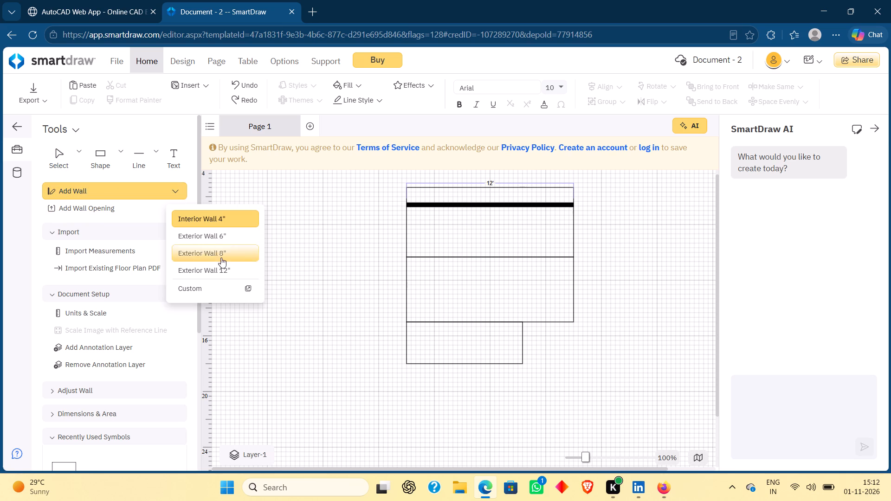
{"action": "left_click", "coordinate": [225, 289]}
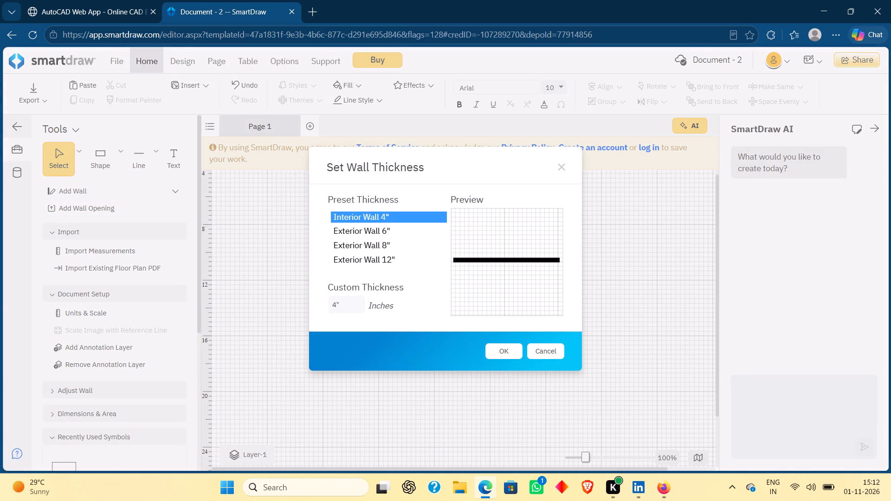
{"action": "left_click", "coordinate": [352, 302]}
{"action": "key", "text": "BackSpace"}
{"action": "key", "text": "BackSpace"}
{"action": "key", "text": "1"}
{"action": "key", "text": "BackSpace"}
{"action": "key", "text": "2"}
{"action": "left_click", "coordinate": [507, 356]}
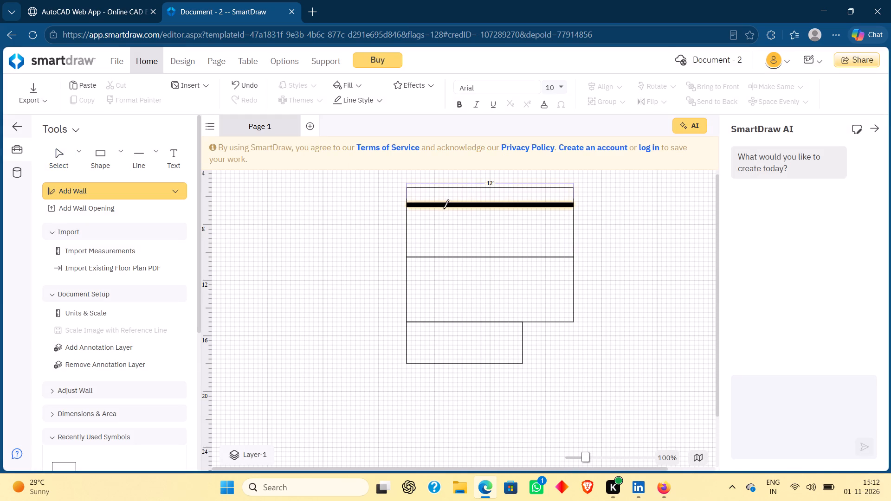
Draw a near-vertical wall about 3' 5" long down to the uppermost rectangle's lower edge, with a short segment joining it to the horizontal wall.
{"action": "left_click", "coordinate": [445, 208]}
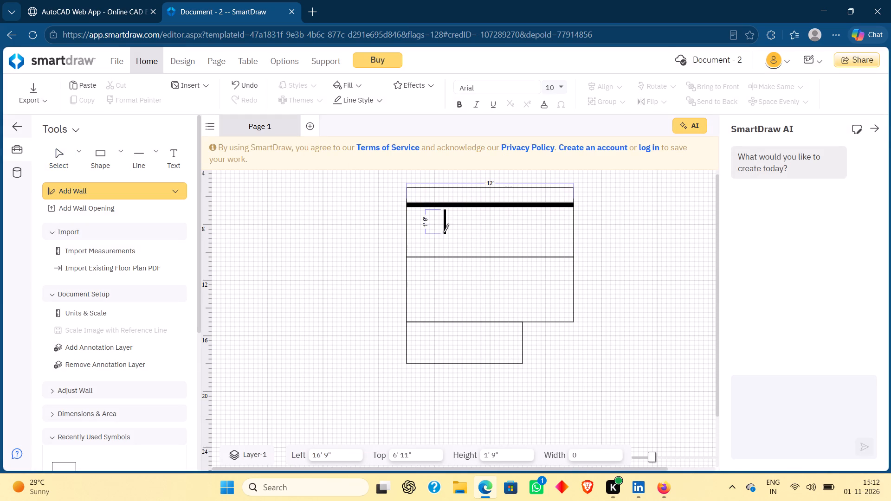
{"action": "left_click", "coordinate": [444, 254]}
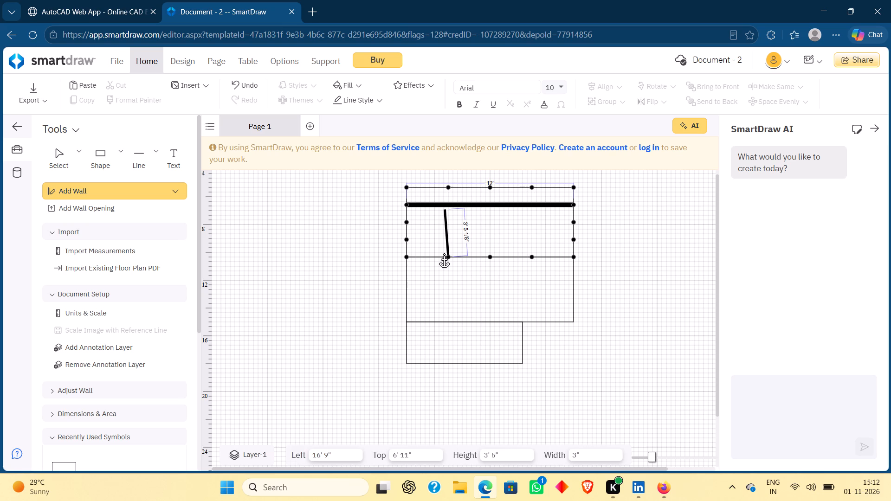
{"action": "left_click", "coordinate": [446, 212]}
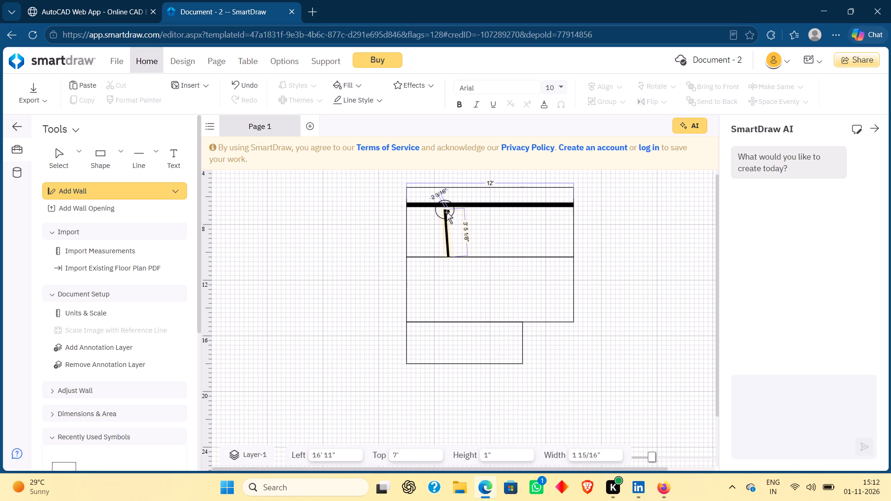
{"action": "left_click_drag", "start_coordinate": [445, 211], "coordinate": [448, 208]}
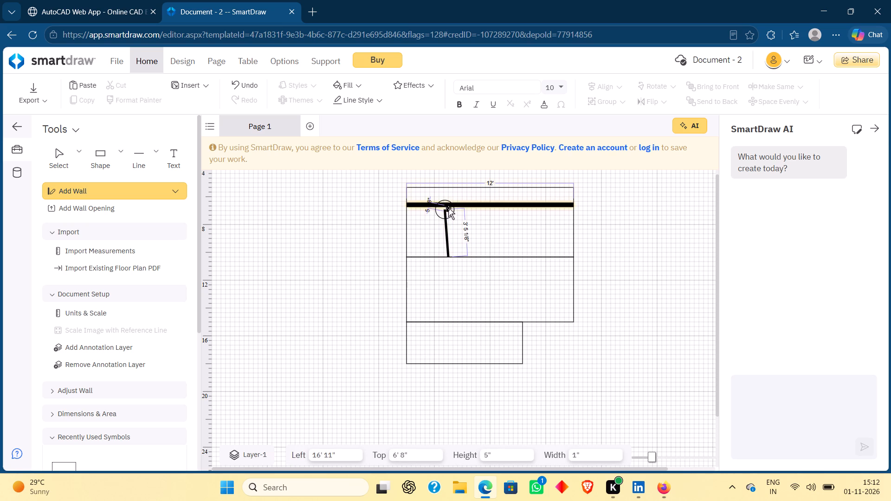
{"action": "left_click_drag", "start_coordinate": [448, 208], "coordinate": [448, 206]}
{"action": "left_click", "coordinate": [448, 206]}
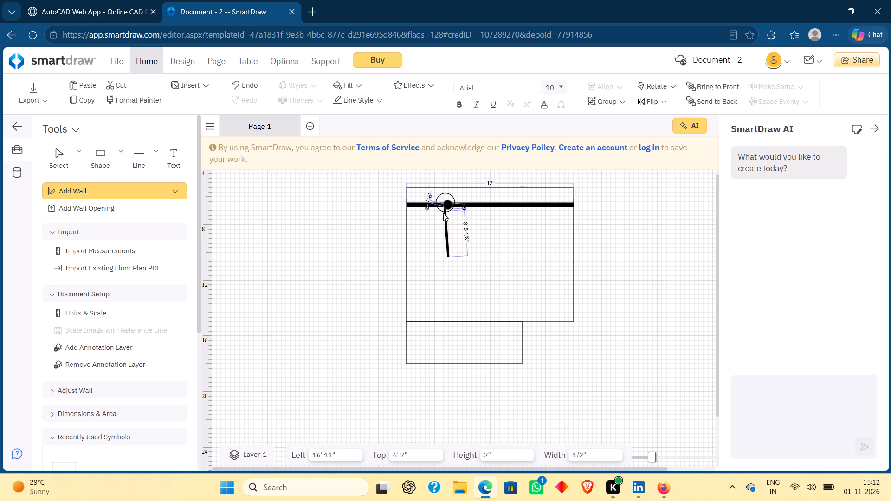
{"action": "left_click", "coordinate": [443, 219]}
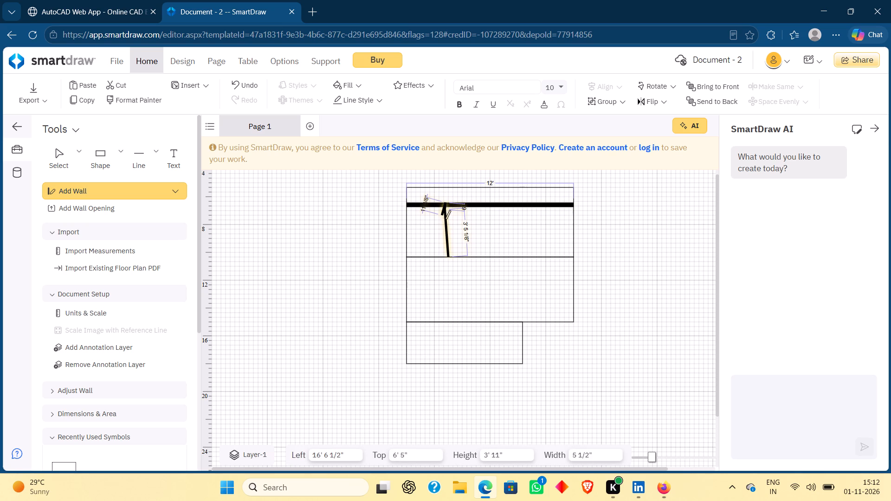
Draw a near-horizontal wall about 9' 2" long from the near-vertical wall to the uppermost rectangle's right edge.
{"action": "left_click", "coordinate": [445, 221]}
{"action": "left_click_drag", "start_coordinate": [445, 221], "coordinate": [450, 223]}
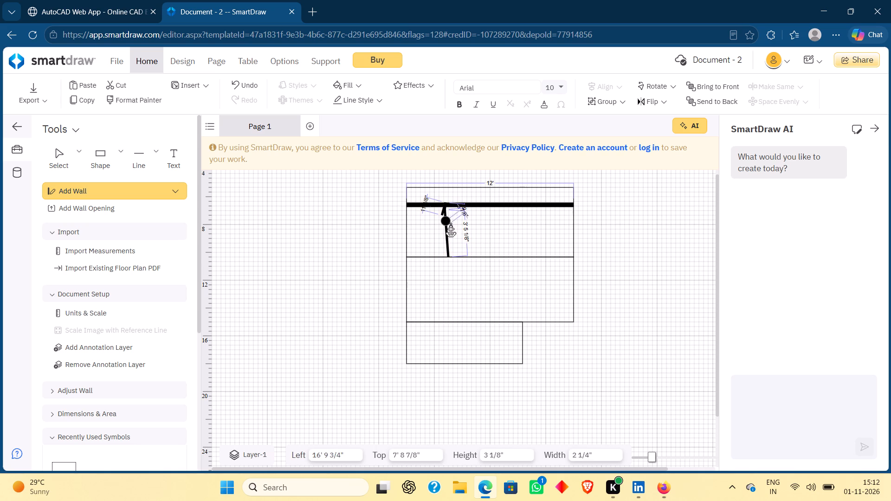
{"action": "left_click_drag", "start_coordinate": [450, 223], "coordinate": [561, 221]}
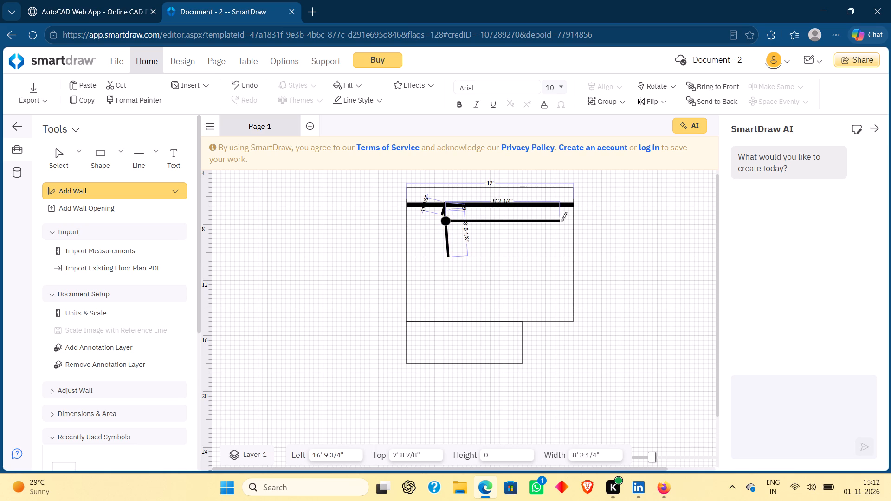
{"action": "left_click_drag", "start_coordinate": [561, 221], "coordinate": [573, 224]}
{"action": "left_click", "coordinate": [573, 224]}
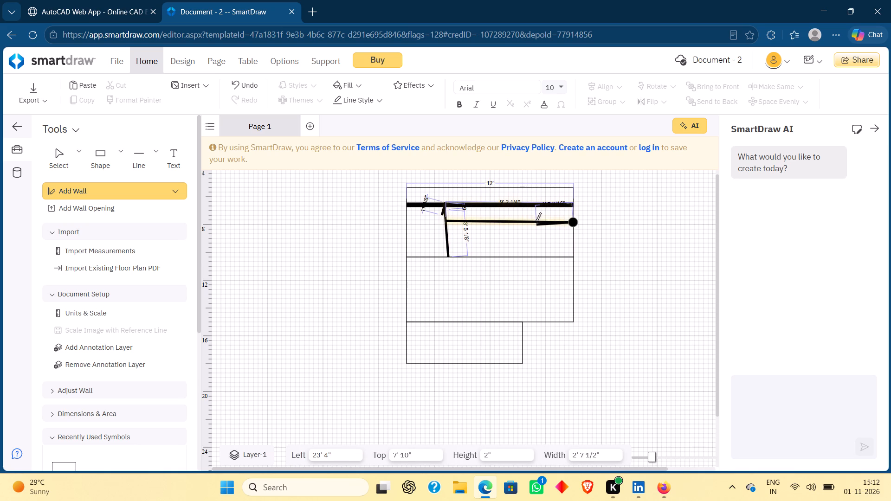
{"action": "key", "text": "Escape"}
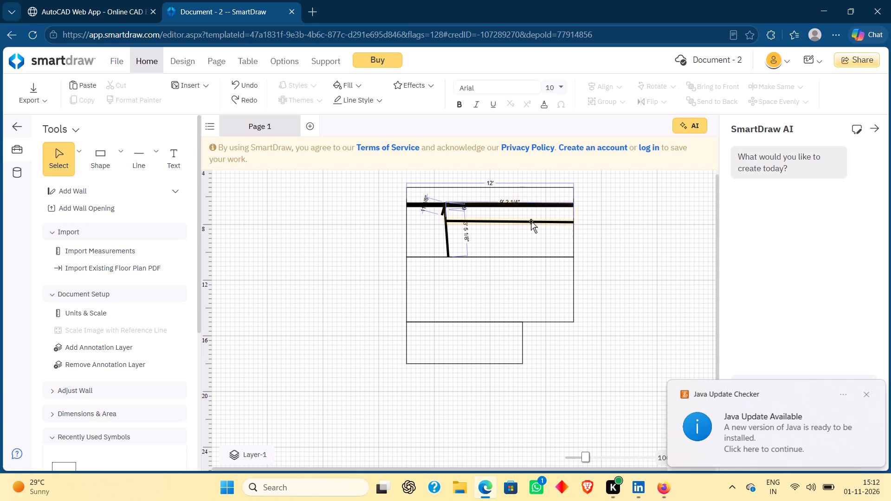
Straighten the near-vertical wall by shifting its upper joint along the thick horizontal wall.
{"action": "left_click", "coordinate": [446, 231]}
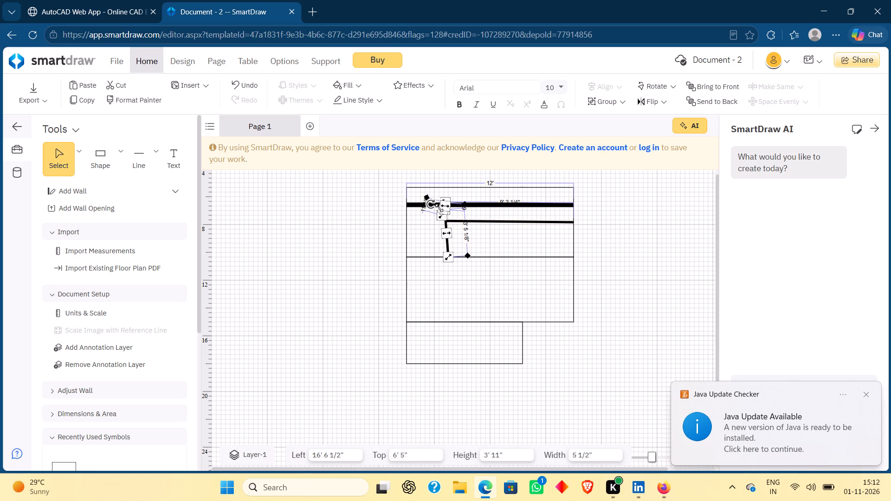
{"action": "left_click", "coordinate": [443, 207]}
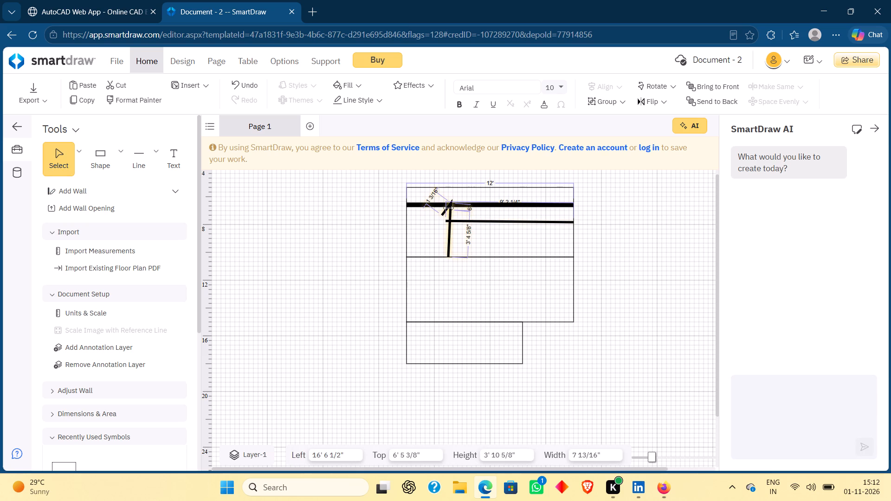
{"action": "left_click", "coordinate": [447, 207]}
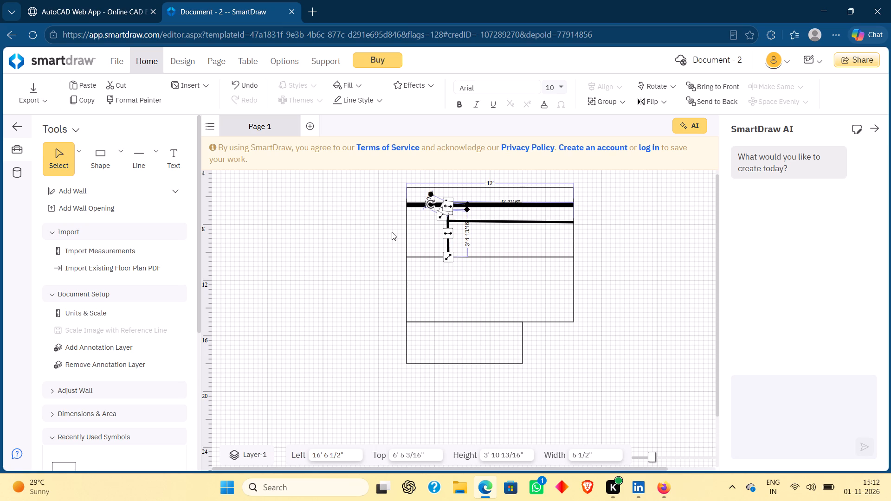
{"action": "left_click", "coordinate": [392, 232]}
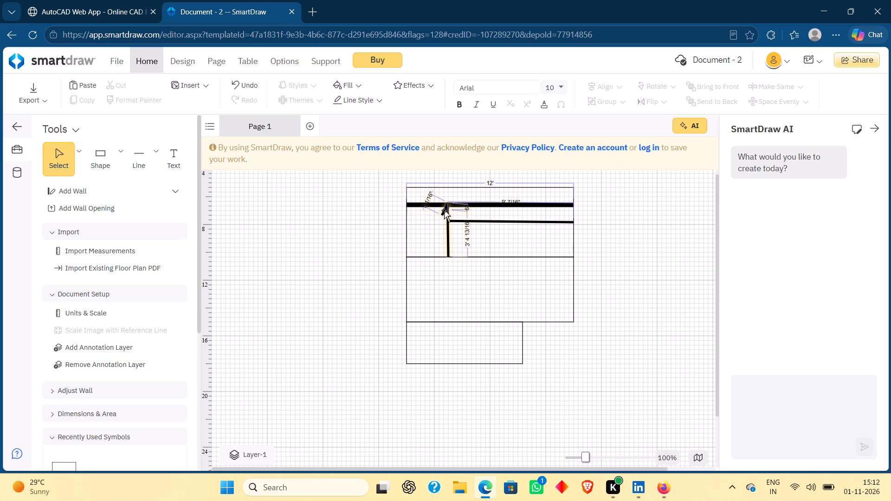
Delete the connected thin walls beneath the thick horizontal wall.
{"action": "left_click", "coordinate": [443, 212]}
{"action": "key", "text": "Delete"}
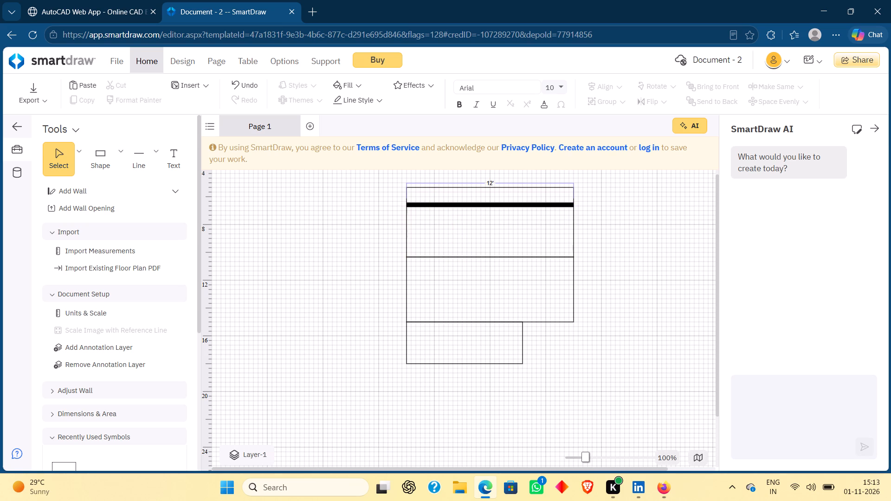
Draw a 2" thick slanted wall about 3' 10" long from the thick horizontal wall to the midpoint of the uppermost rectangle's lower edge.
{"action": "left_click", "coordinate": [166, 190]}
{"action": "left_click", "coordinate": [225, 295]}
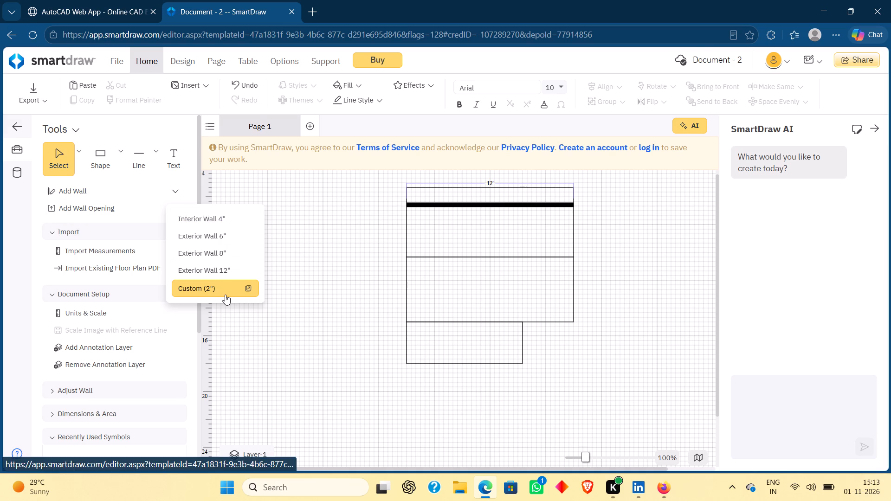
{"action": "left_click", "coordinate": [512, 353]}
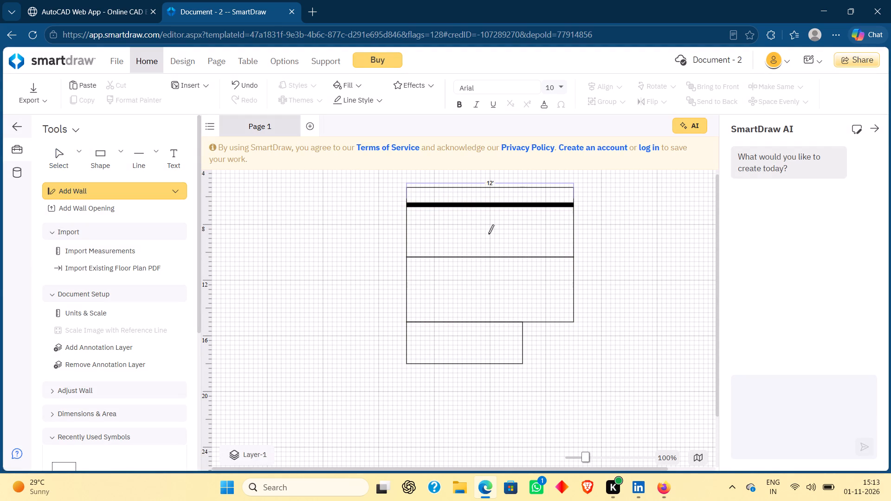
{"action": "left_click_drag", "start_coordinate": [479, 206], "coordinate": [473, 242]}
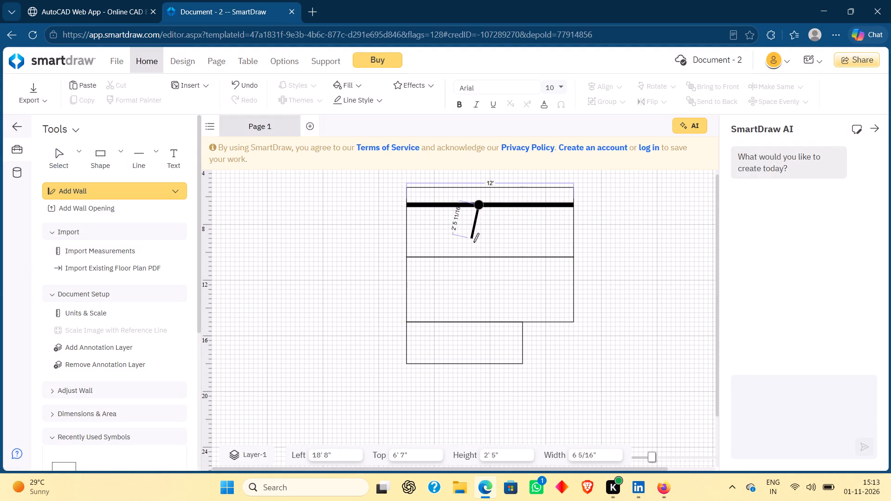
{"action": "left_click_drag", "start_coordinate": [473, 242], "coordinate": [469, 252]}
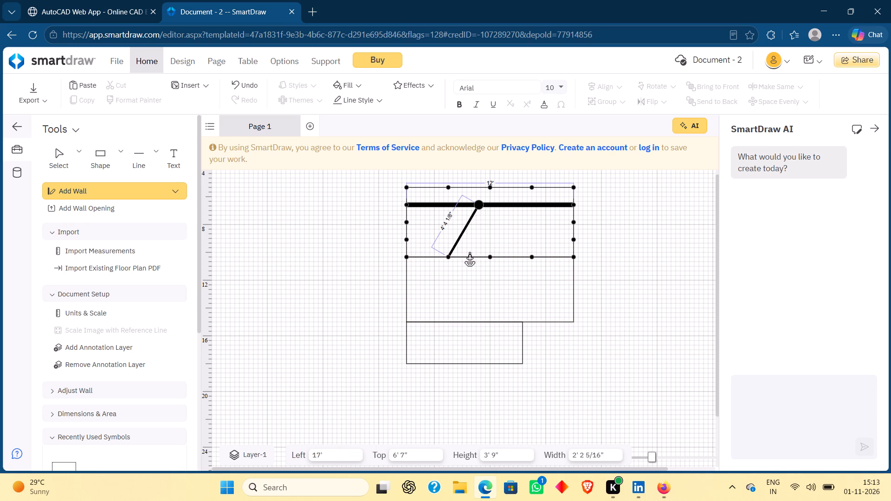
{"action": "left_click_drag", "start_coordinate": [469, 252], "coordinate": [470, 250]}
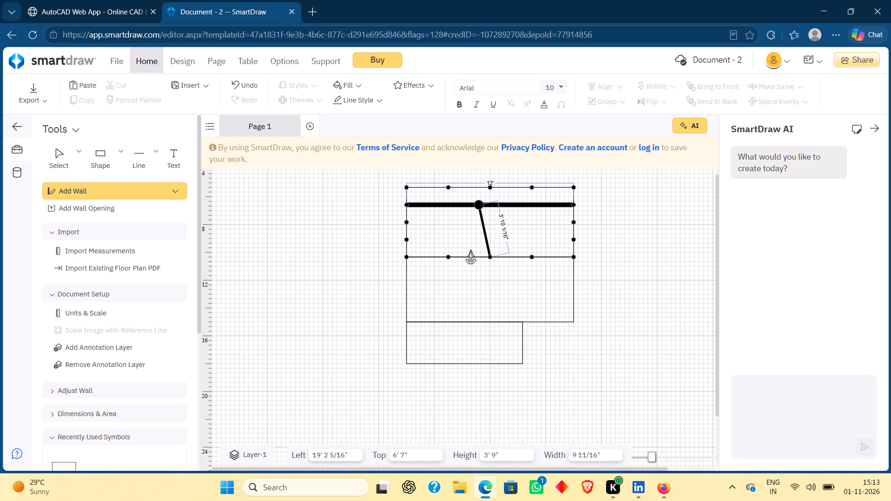
{"action": "left_click_drag", "start_coordinate": [470, 250], "coordinate": [476, 254]}
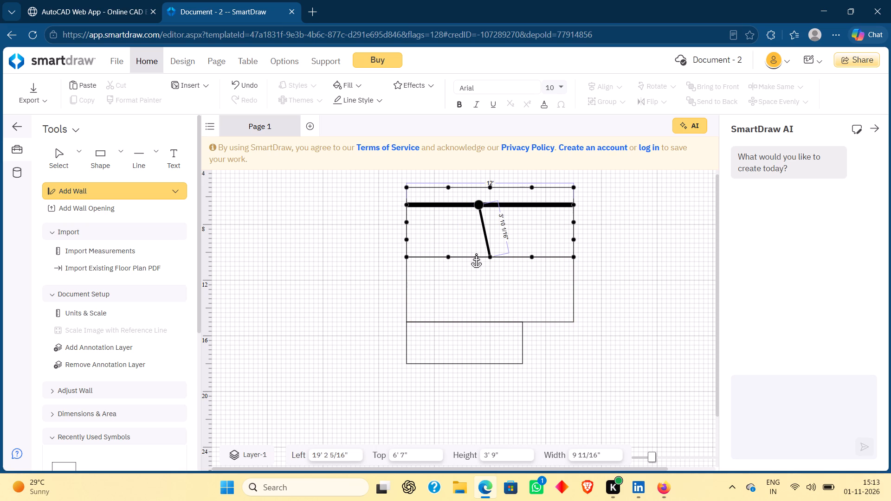
{"action": "left_click_drag", "start_coordinate": [476, 254], "coordinate": [480, 251]}
{"action": "left_click", "coordinate": [480, 251]}
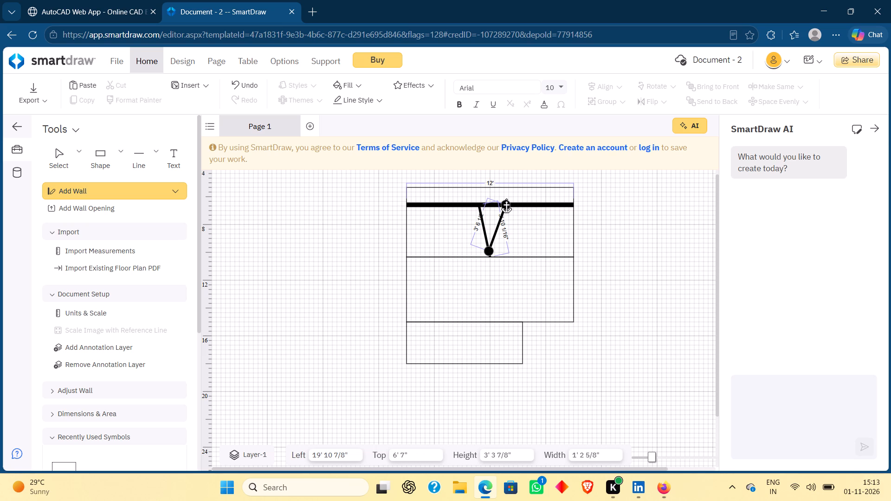
Finish a slanted wall about 3' 6" long from the first slanted wall's lower end up to the thick horizontal wall, forming a V.
{"action": "left_click", "coordinate": [506, 199]}
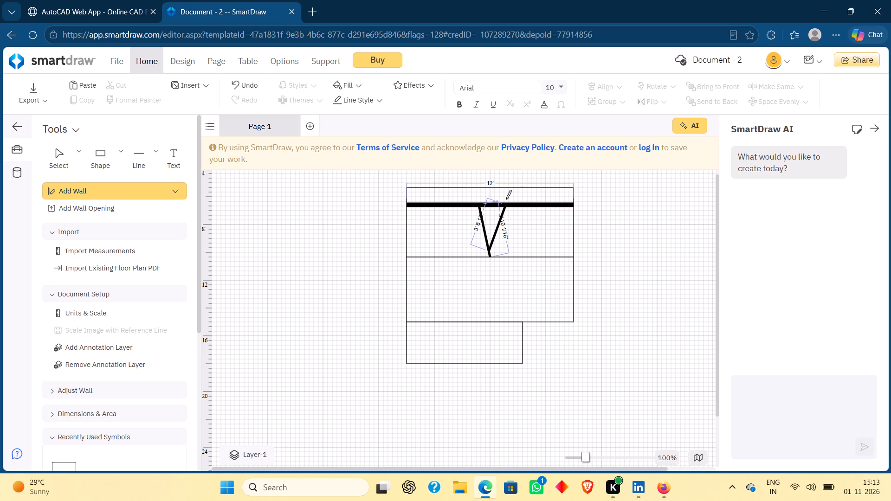
Add two walls meeting at a point left of the V, one about 3' 11 1/2" to its lower tip, one to the thick horizontal wall.
{"action": "left_click", "coordinate": [443, 229]}
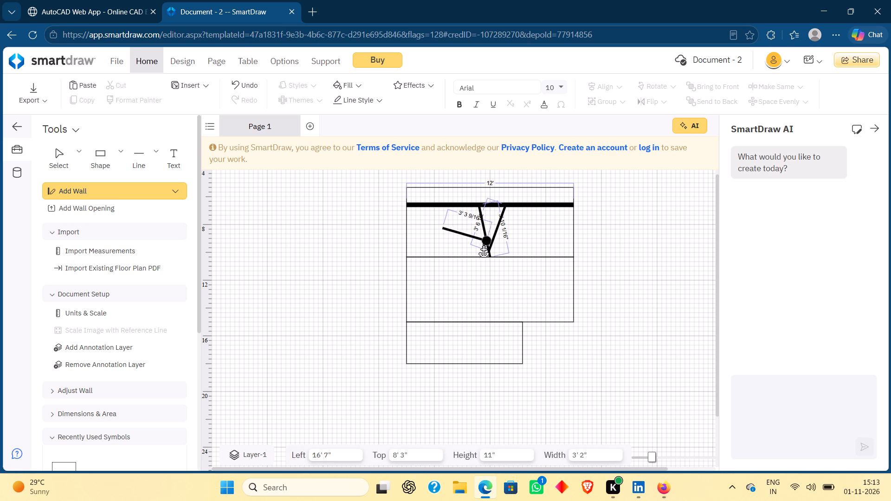
{"action": "left_click", "coordinate": [488, 256]}
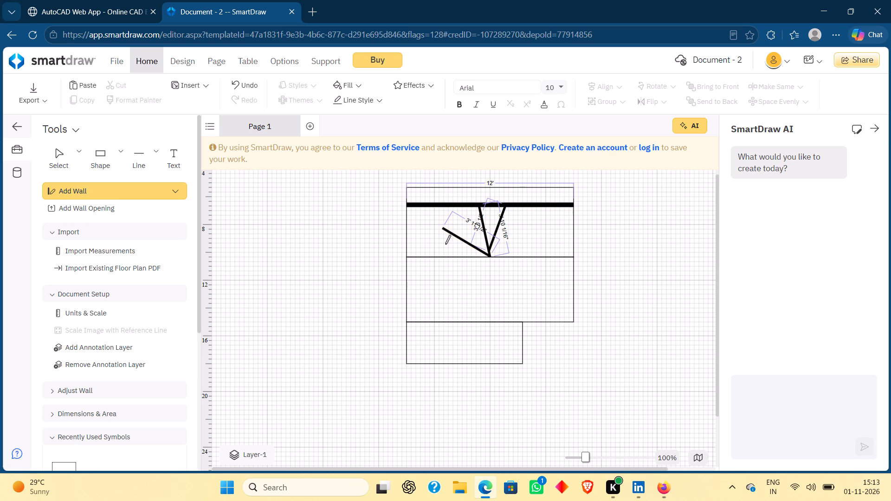
{"action": "left_click_drag", "start_coordinate": [443, 229], "coordinate": [471, 208]}
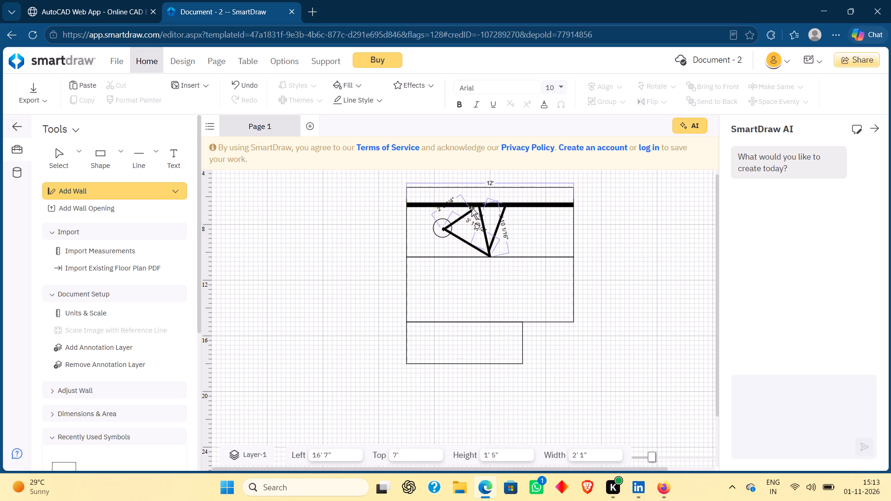
{"action": "left_click_drag", "start_coordinate": [471, 208], "coordinate": [475, 206]}
{"action": "left_click", "coordinate": [475, 206]}
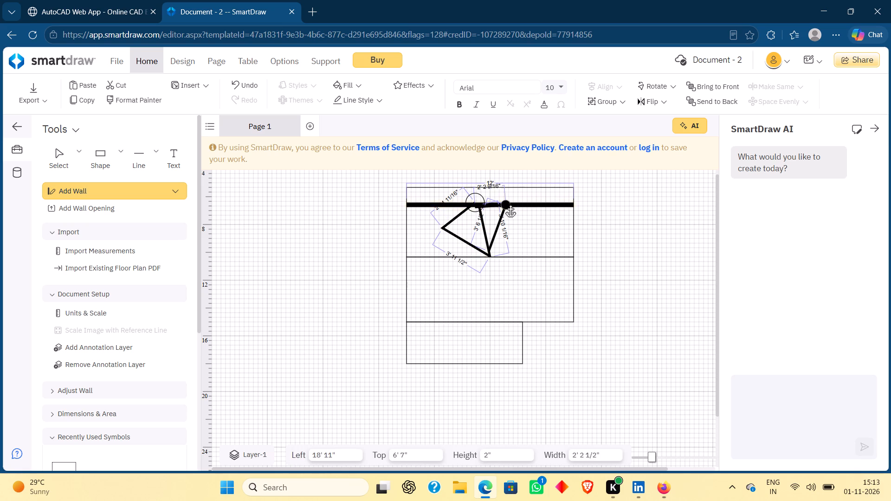
Draw a long sloping wall from the new joint on the thick horizontal wall down to the uppermost rectangle's right edge, ending wall drawing.
{"action": "left_click_drag", "start_coordinate": [506, 202], "coordinate": [539, 221]}
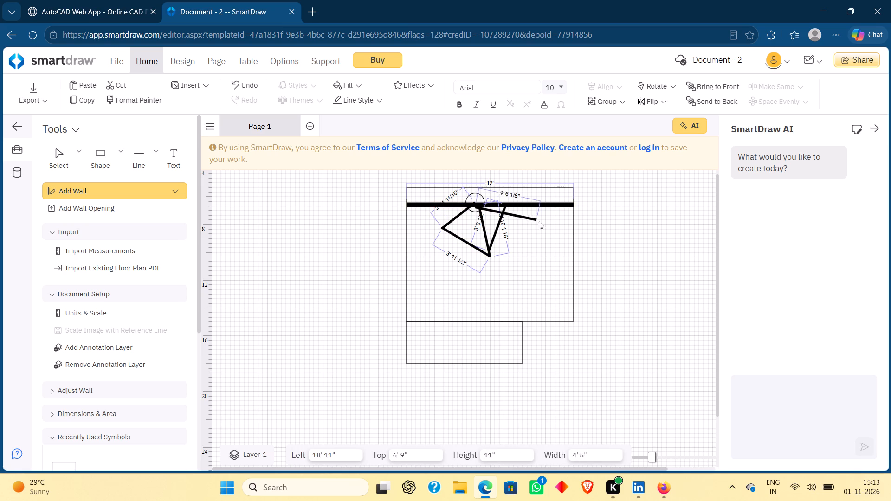
{"action": "left_click_drag", "start_coordinate": [539, 221], "coordinate": [571, 250]}
{"action": "left_click", "coordinate": [571, 250]}
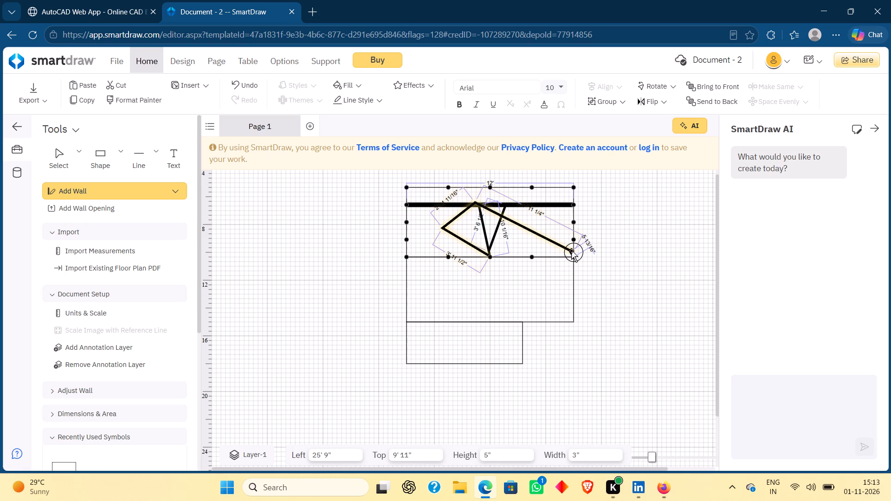
{"action": "key", "text": "Escape"}
{"action": "left_click", "coordinate": [646, 270]}
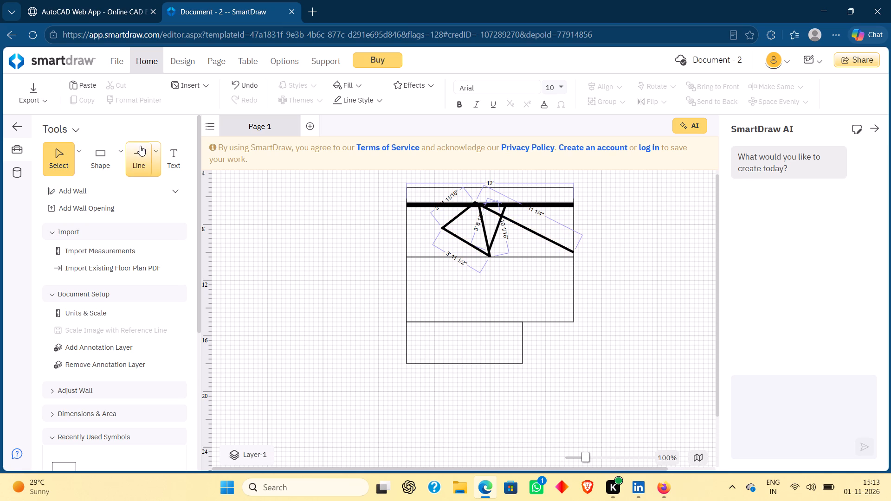
Place a block arrow shape, 6' wide and 3' high, in the empty area left of the floor plan.
{"action": "left_click", "coordinate": [122, 154]}
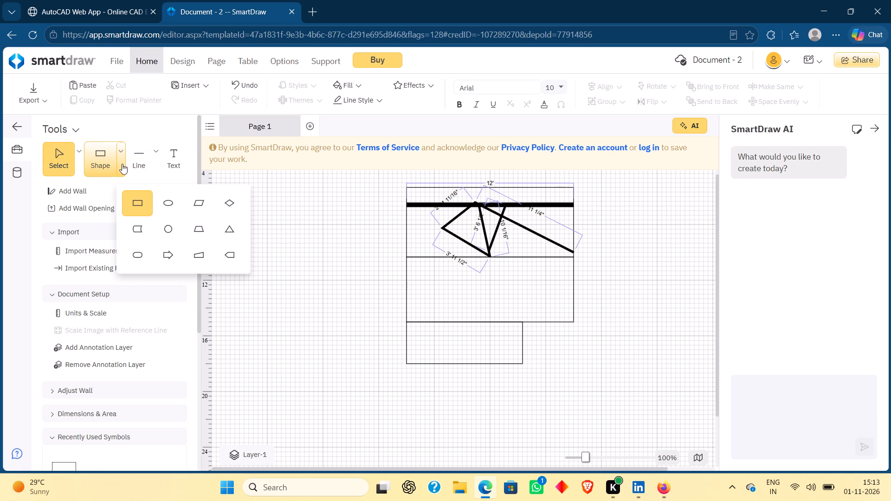
{"action": "left_click", "coordinate": [178, 249]}
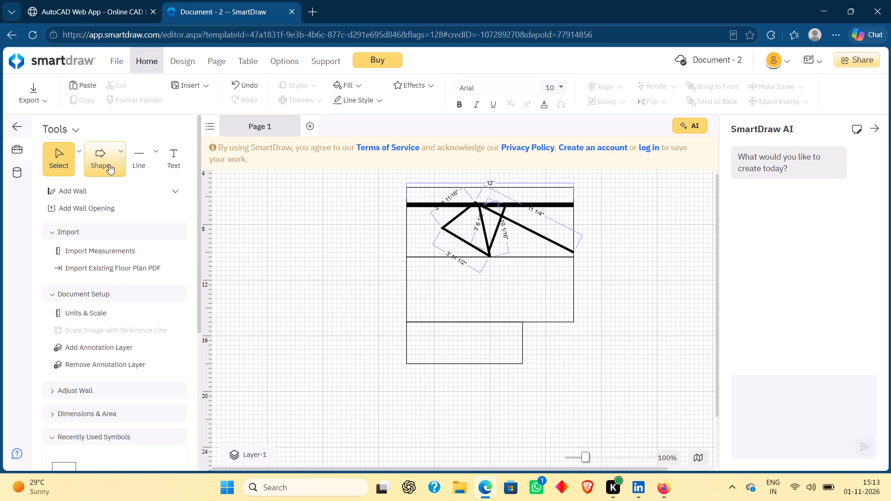
{"action": "left_click_drag", "start_coordinate": [105, 162], "coordinate": [323, 220]}
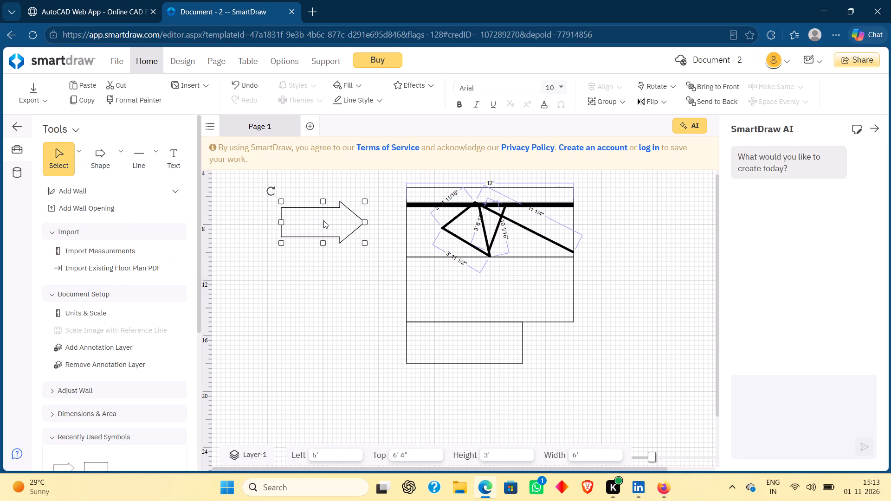
{"action": "left_click", "coordinate": [323, 220]}
{"action": "left_click", "coordinate": [300, 269]}
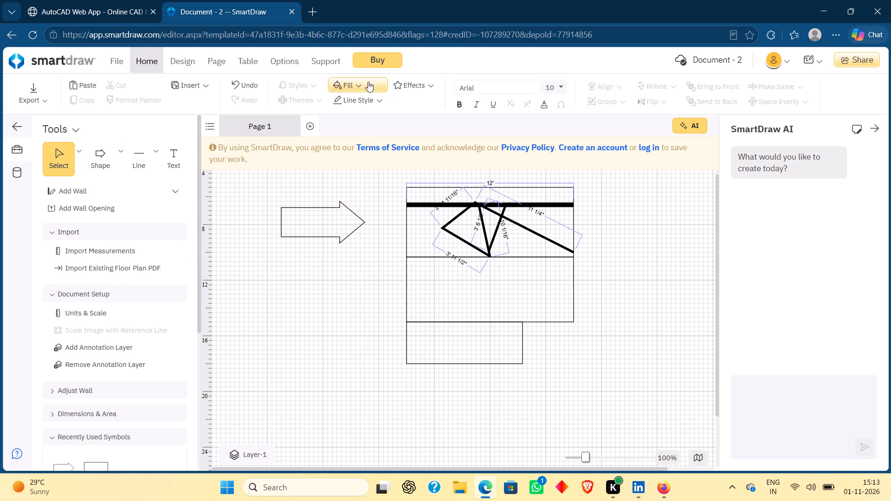
Fill the block arrow with light blue from the recent fills.
{"action": "left_click", "coordinate": [361, 81]}
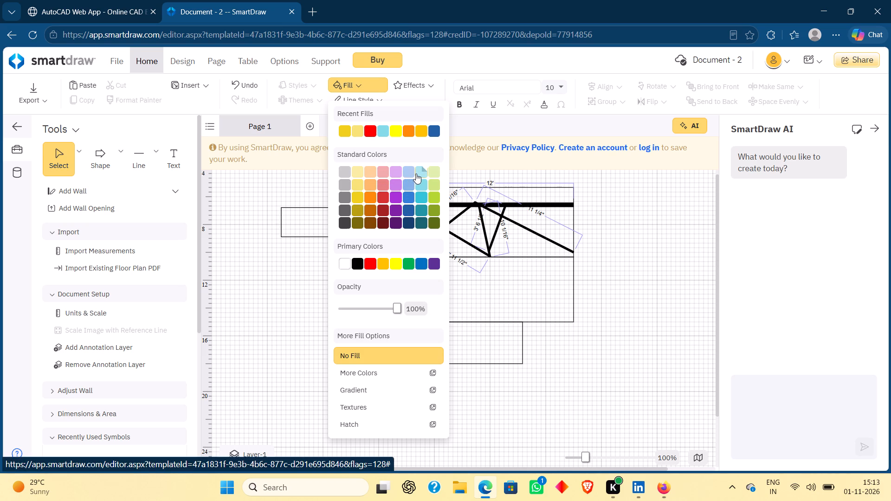
{"action": "left_click", "coordinate": [385, 134]}
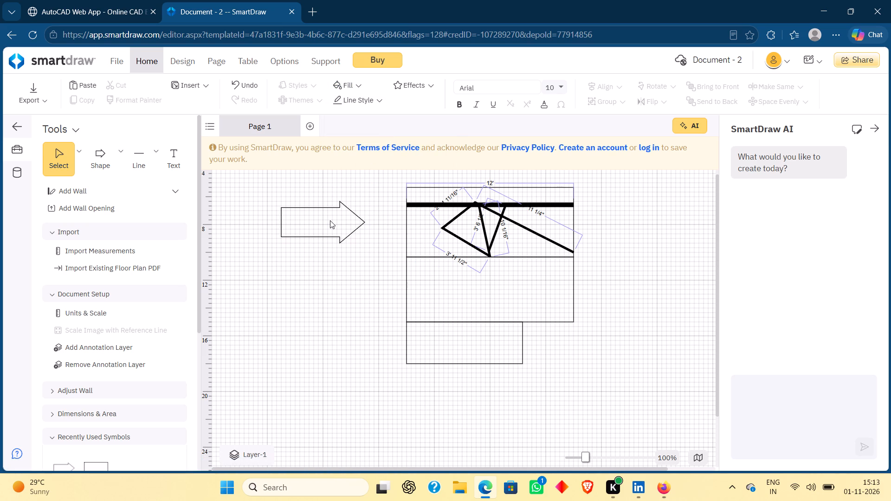
{"action": "left_click", "coordinate": [330, 220]}
{"action": "left_click", "coordinate": [350, 212]}
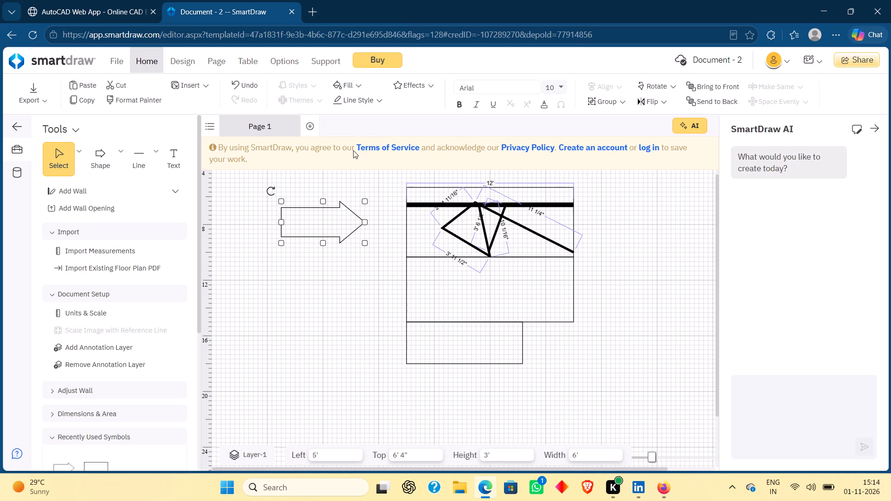
{"action": "left_click", "coordinate": [348, 84]}
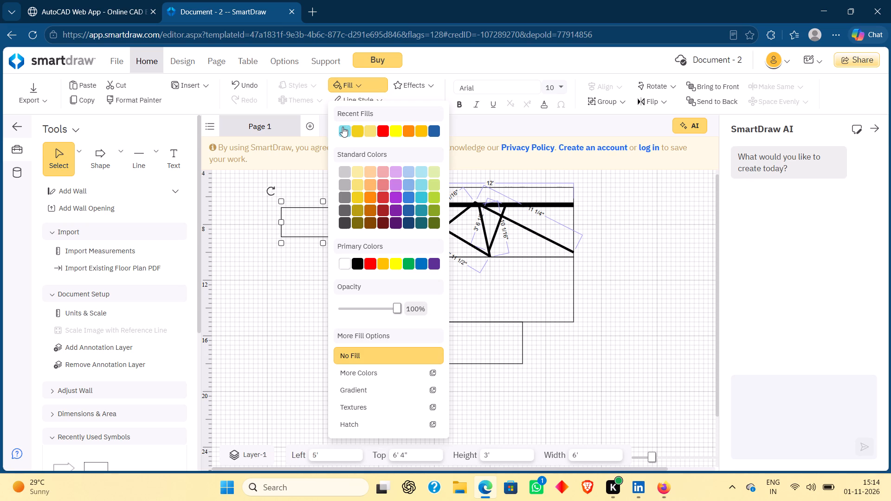
{"action": "left_click", "coordinate": [342, 128]}
{"action": "left_click", "coordinate": [297, 255]}
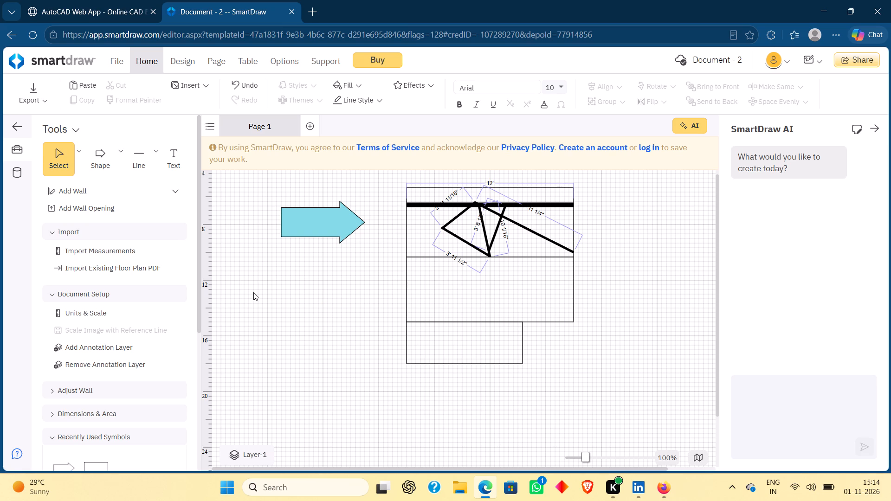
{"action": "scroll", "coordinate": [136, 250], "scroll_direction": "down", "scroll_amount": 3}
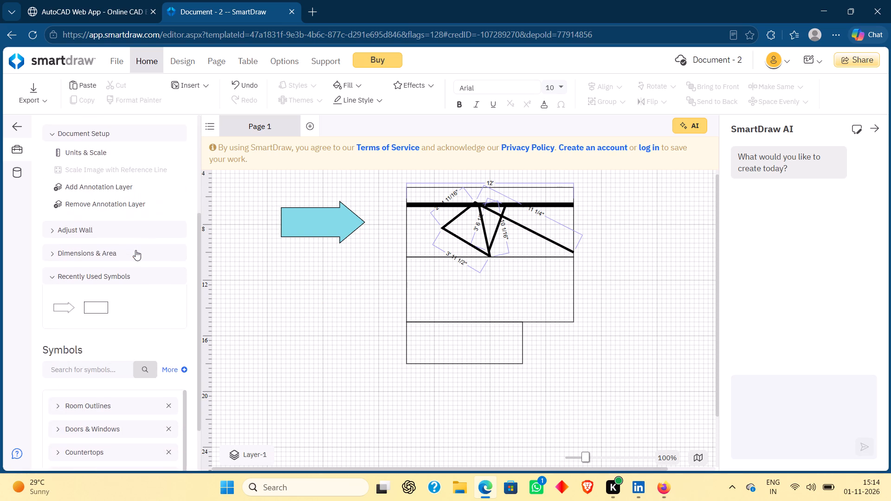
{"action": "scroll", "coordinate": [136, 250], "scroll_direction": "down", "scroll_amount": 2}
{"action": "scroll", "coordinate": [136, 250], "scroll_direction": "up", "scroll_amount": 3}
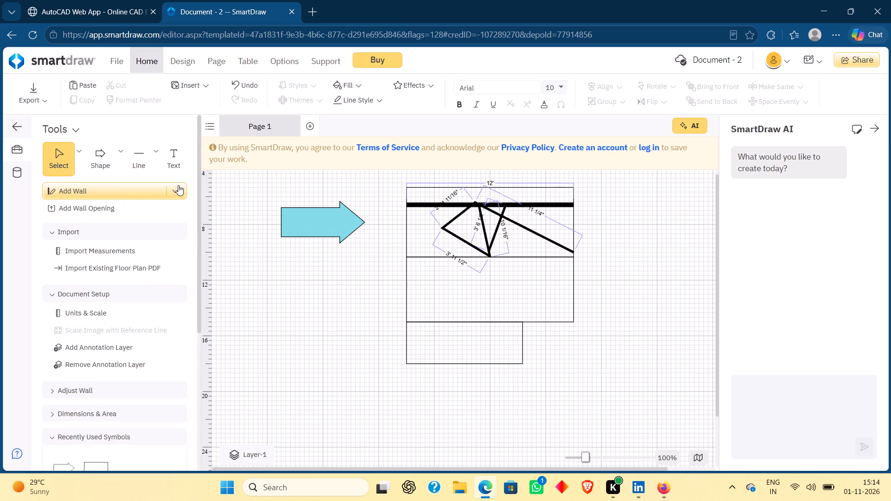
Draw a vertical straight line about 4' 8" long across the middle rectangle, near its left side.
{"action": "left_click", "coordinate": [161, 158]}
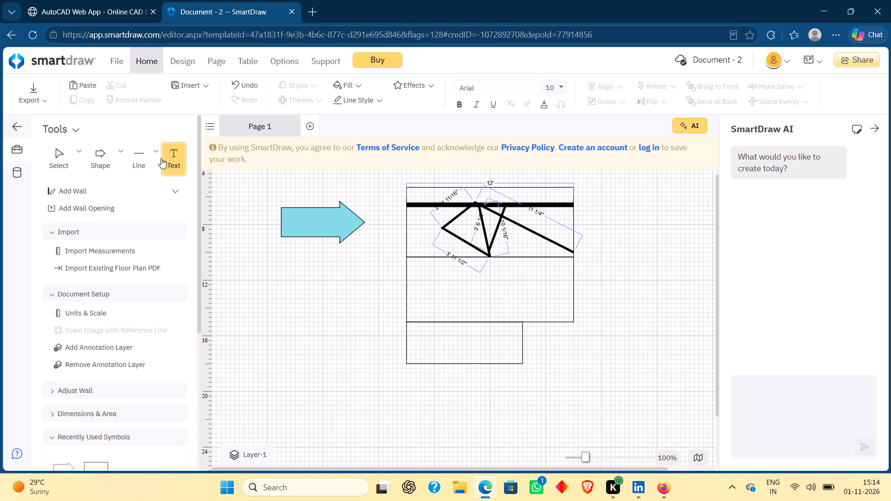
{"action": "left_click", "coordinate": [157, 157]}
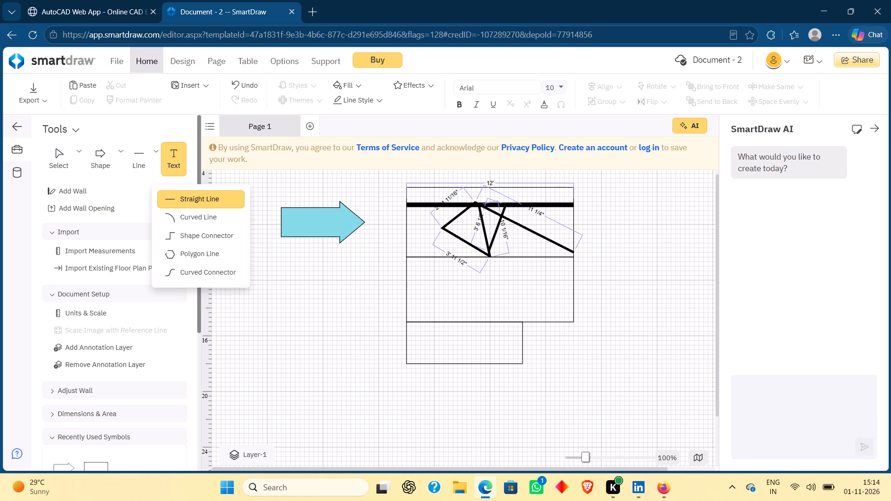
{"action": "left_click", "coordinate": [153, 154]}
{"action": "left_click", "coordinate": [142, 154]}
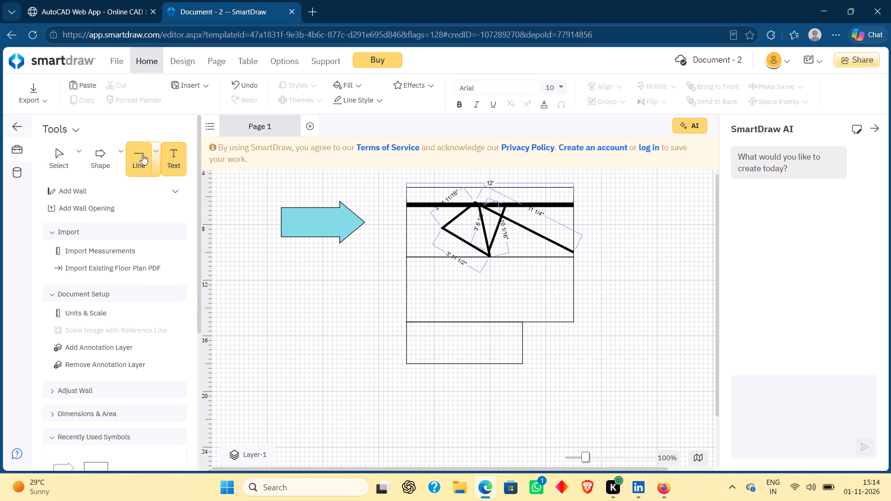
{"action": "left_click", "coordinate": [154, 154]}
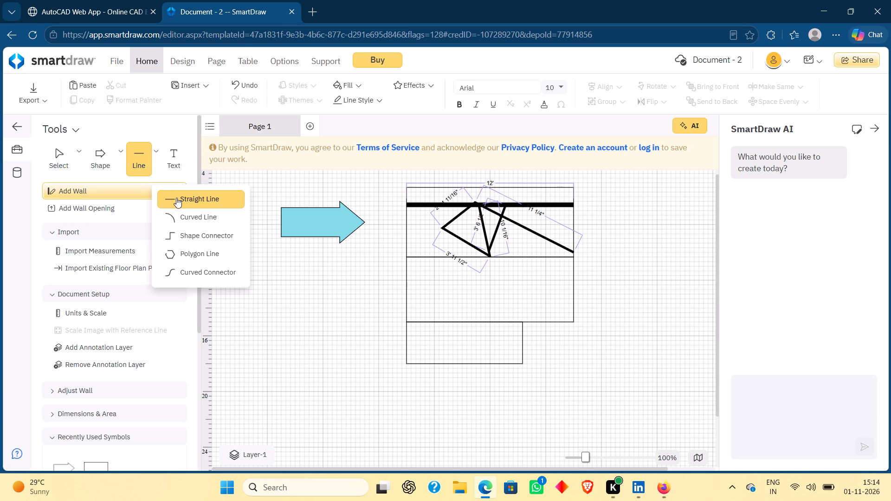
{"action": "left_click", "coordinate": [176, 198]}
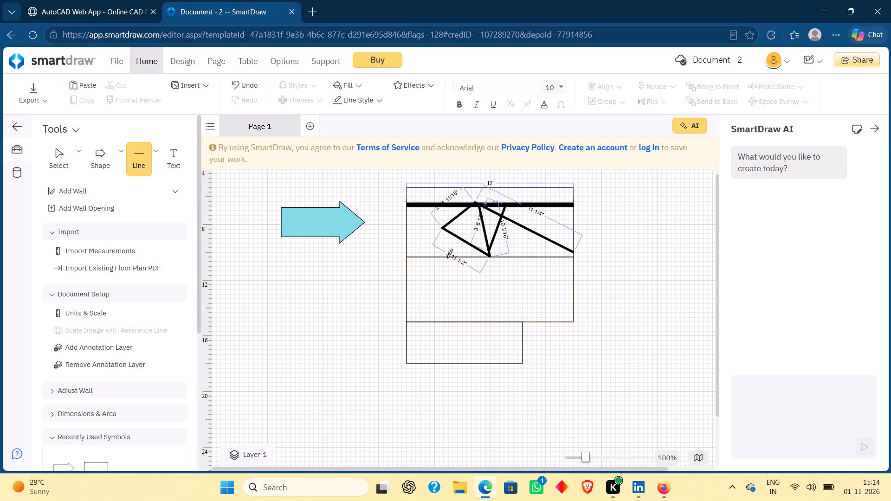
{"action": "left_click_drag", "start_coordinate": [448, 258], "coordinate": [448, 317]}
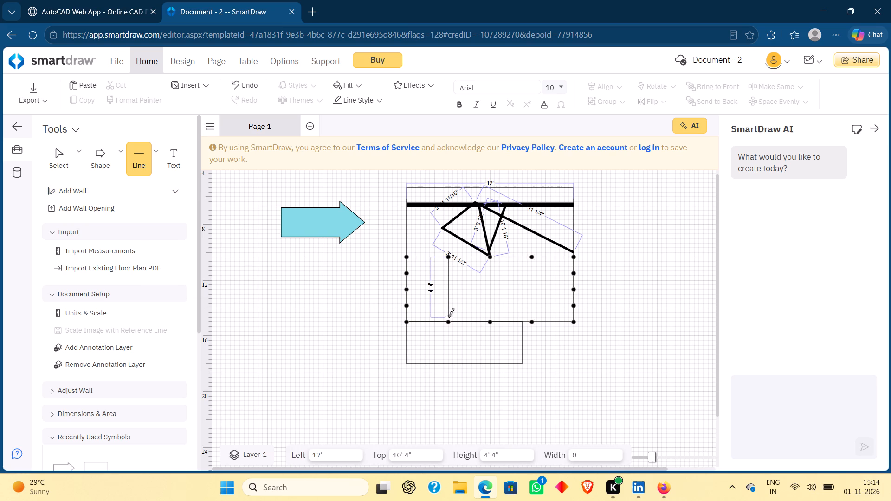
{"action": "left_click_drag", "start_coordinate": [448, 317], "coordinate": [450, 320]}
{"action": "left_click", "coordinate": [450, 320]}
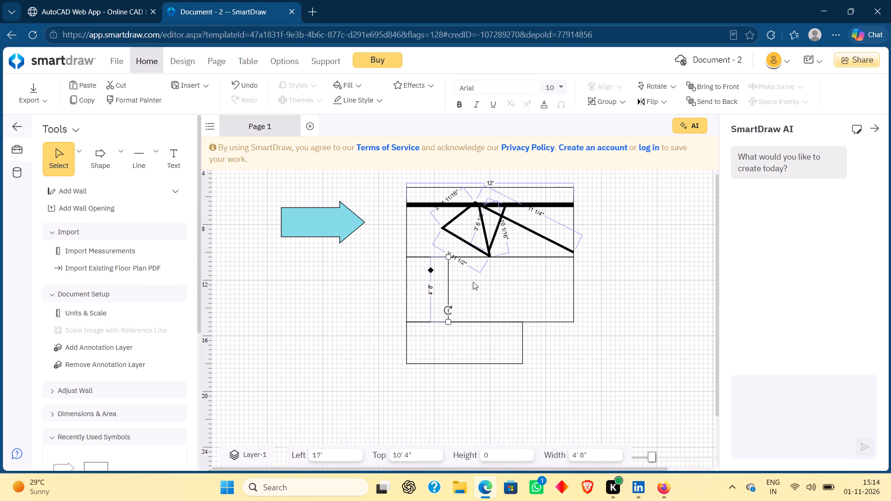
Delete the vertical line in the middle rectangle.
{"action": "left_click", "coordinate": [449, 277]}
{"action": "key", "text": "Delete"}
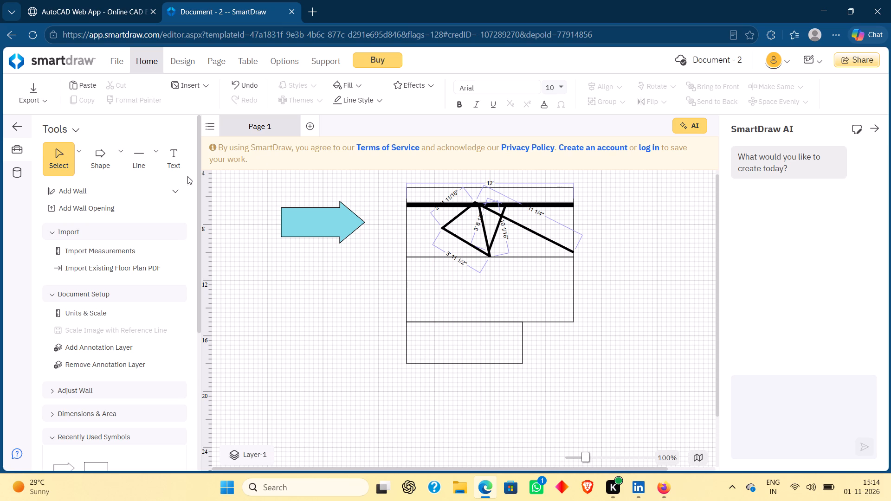
Draw a horizontal straight line across the full width of the middle rectangle, about 1' 2" below its upper edge.
{"action": "left_click", "coordinate": [131, 159]}
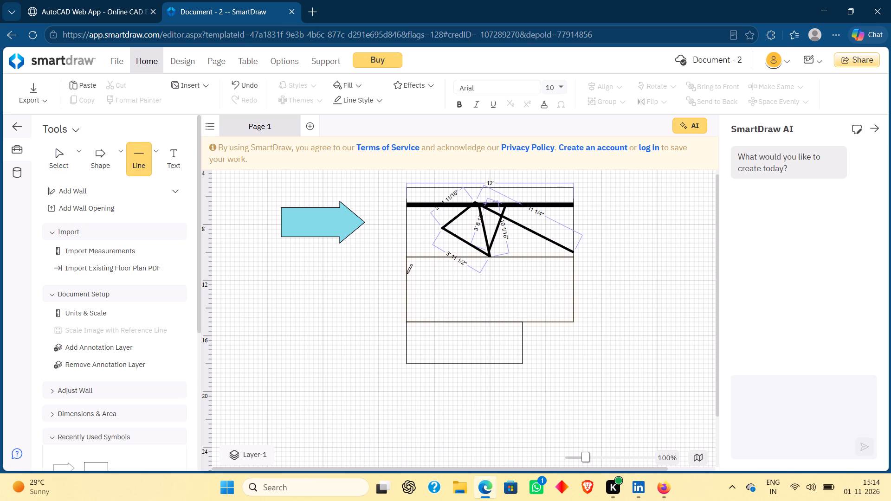
{"action": "left_click_drag", "start_coordinate": [407, 272], "coordinate": [571, 271]}
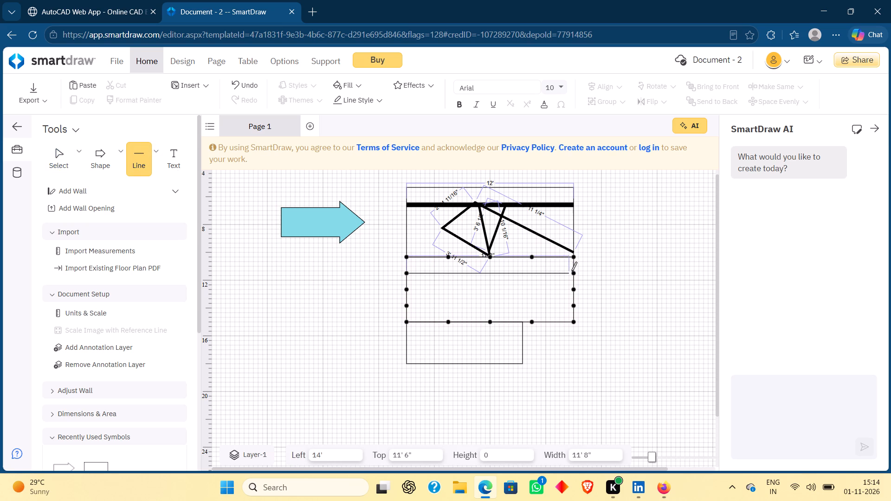
{"action": "left_click_drag", "start_coordinate": [571, 271], "coordinate": [576, 272]}
{"action": "left_click", "coordinate": [576, 272]}
{"action": "left_click", "coordinate": [615, 259]}
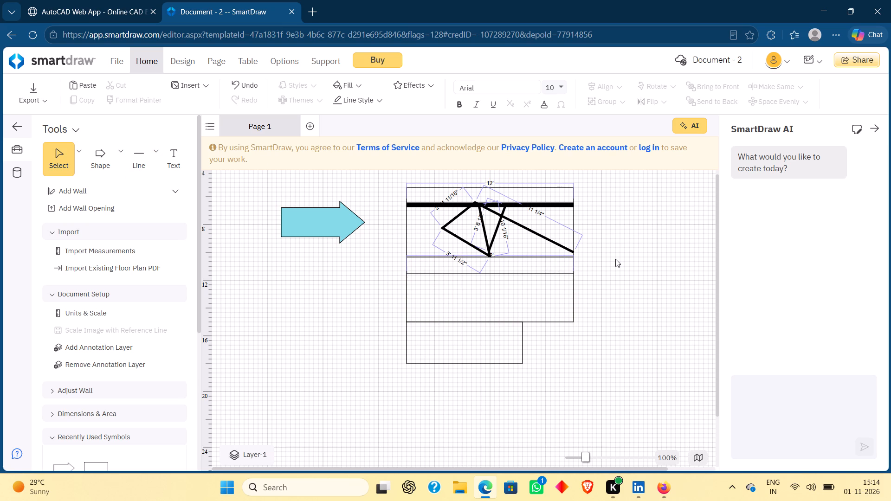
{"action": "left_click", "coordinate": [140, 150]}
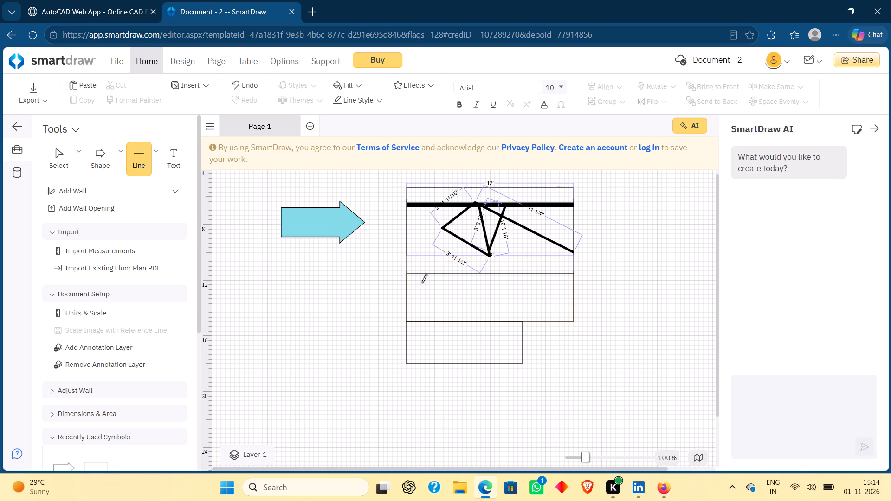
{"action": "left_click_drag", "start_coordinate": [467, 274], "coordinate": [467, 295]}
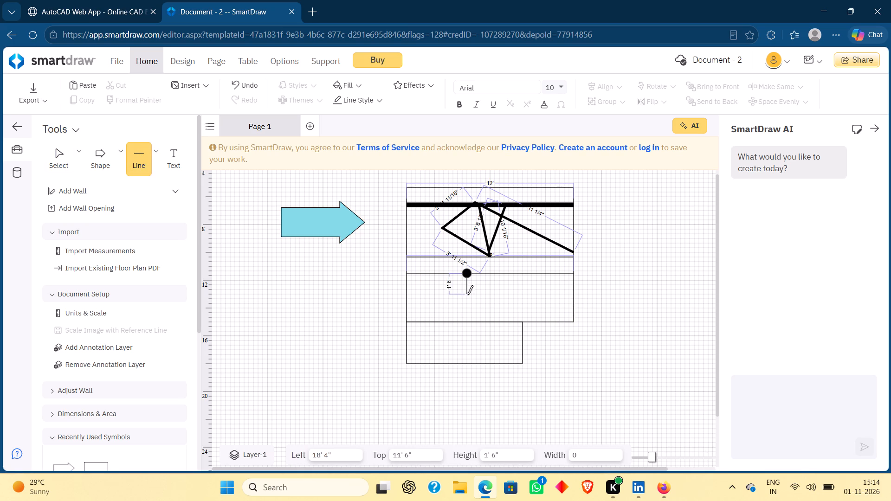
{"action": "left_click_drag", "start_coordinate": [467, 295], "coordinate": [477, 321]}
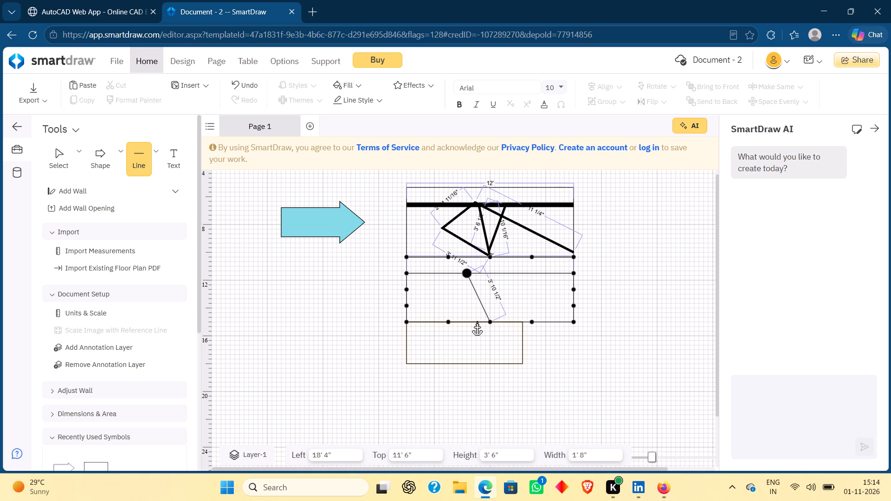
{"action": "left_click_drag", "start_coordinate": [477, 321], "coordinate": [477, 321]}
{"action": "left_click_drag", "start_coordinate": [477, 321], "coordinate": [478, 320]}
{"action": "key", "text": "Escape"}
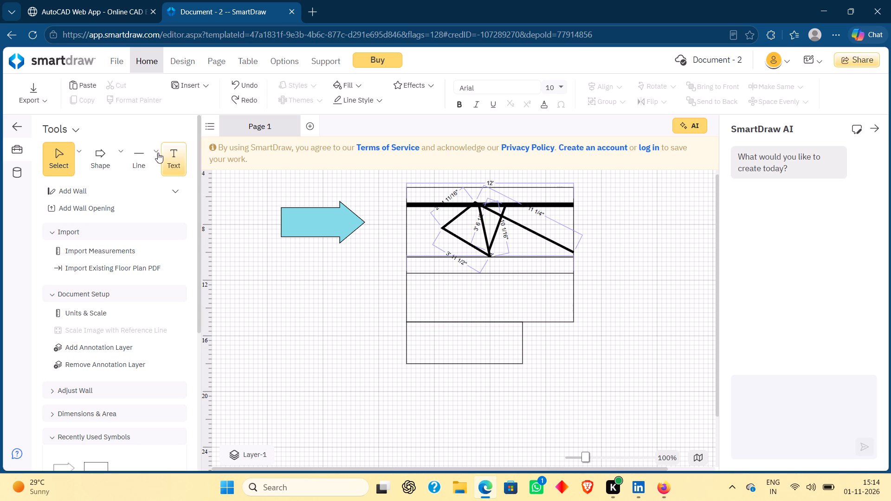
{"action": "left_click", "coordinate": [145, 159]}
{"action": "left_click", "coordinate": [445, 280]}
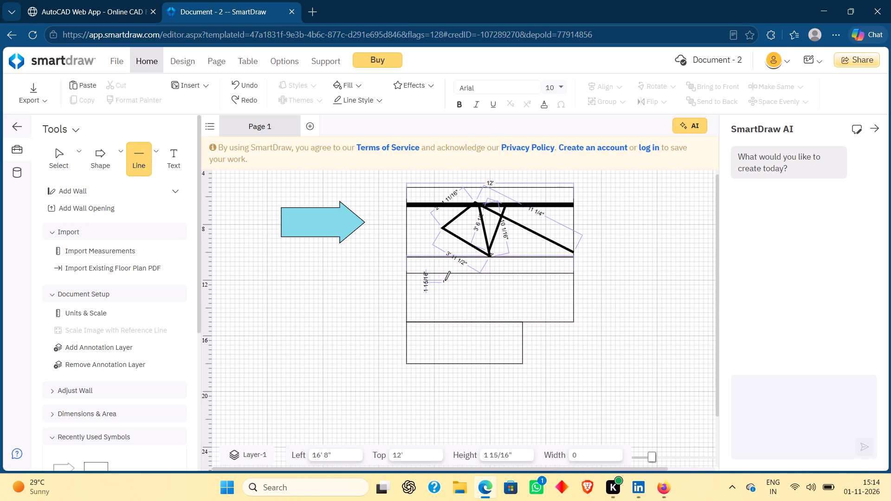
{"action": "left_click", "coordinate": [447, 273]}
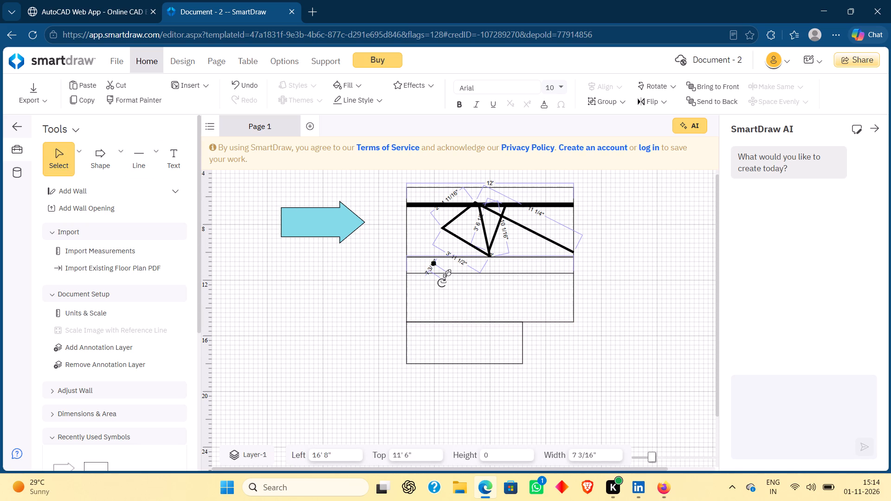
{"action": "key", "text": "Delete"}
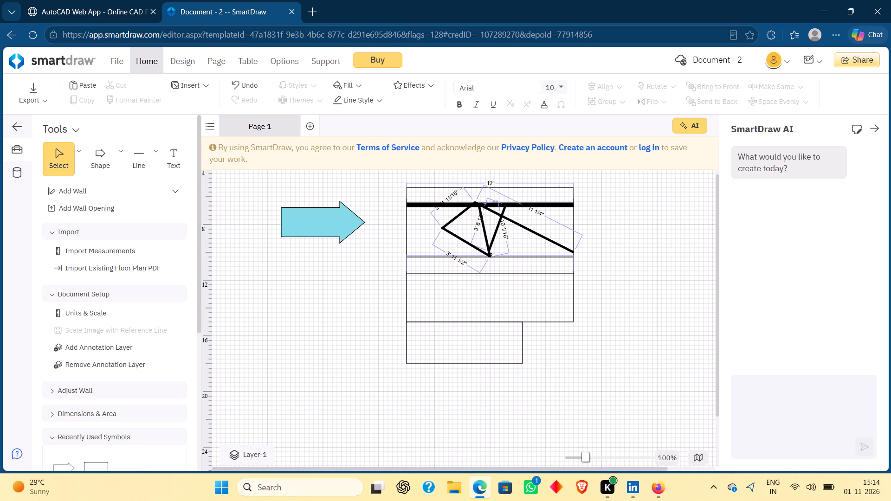
Draw a vertical line about 3' 6" long from the middle rectangle's horizontal line to its lower edge, about 3' from its left side.
{"action": "left_click", "coordinate": [130, 154]}
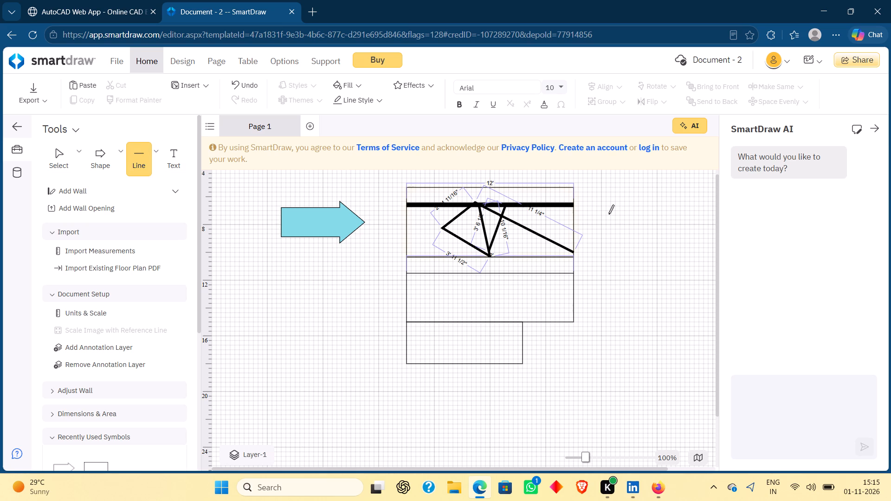
{"action": "left_click_drag", "start_coordinate": [447, 275], "coordinate": [450, 316]}
{"action": "left_click", "coordinate": [450, 316]}
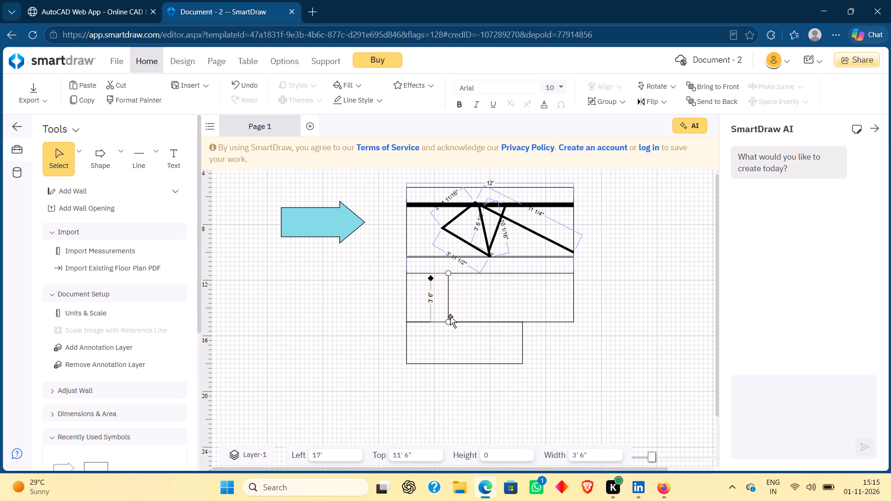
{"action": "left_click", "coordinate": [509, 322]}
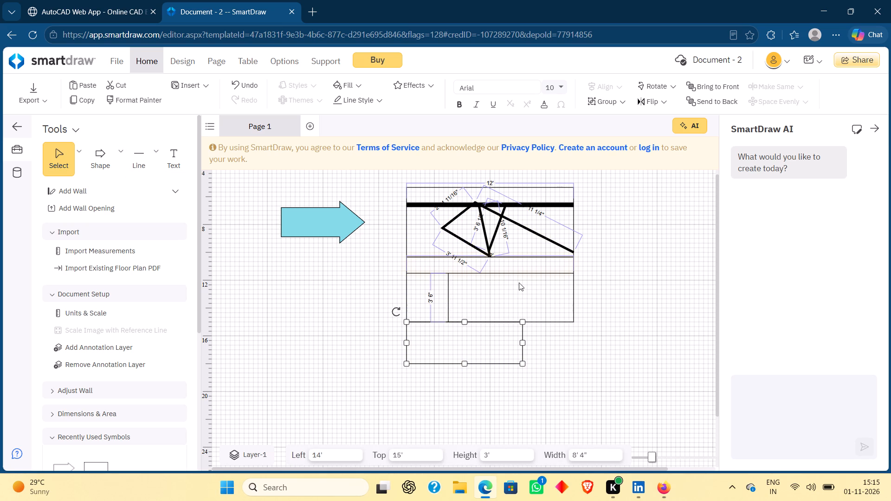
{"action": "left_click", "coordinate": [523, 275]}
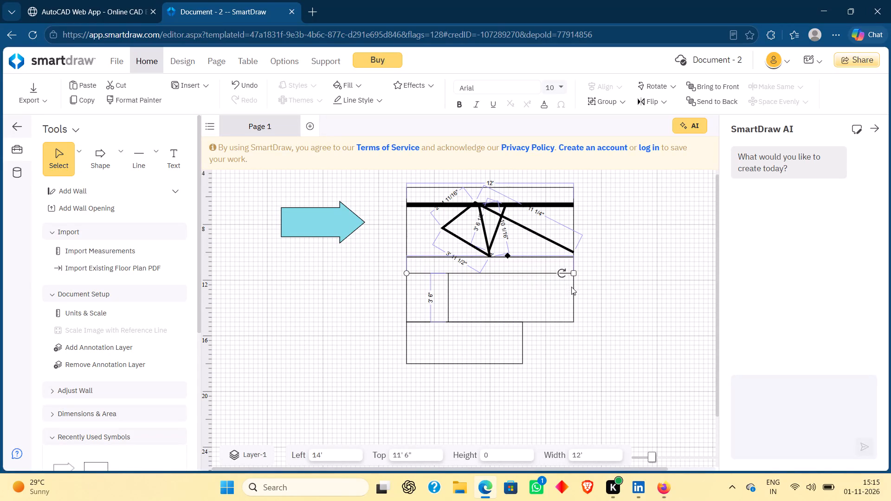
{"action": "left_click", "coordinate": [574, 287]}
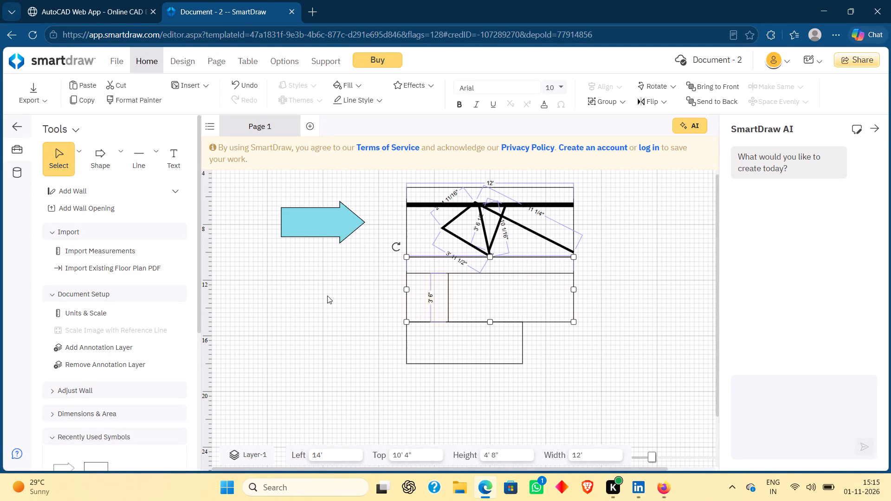
Draw a second vertical line about 3' 6" long below the middle rectangle's horizontal line, about 3' from its right side.
{"action": "left_click", "coordinate": [144, 148]}
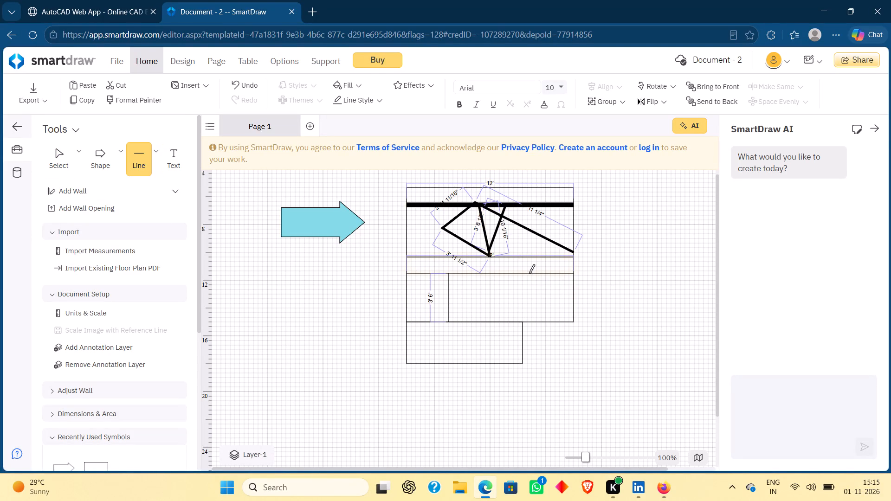
{"action": "left_click_drag", "start_coordinate": [533, 275], "coordinate": [533, 316]}
{"action": "left_click", "coordinate": [533, 316]}
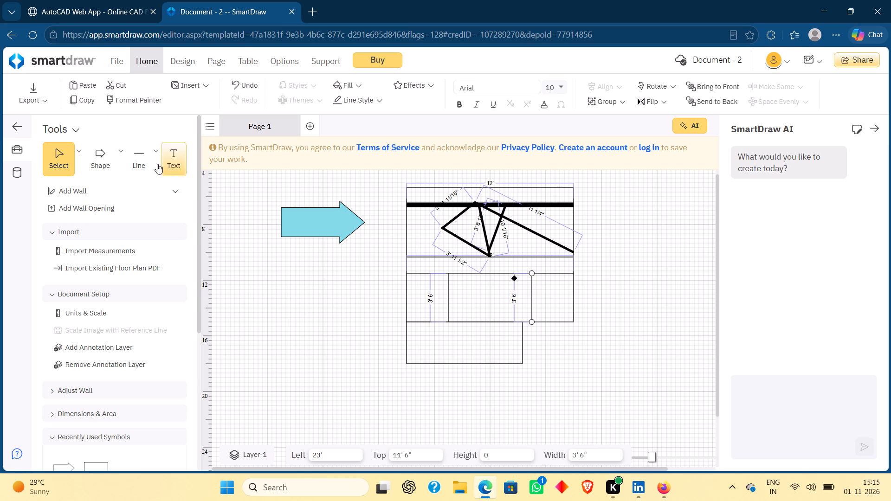
Draw a line about 3' long across the middle rectangle's left compartment and adjust its left end so the line is level.
{"action": "left_click", "coordinate": [136, 154]}
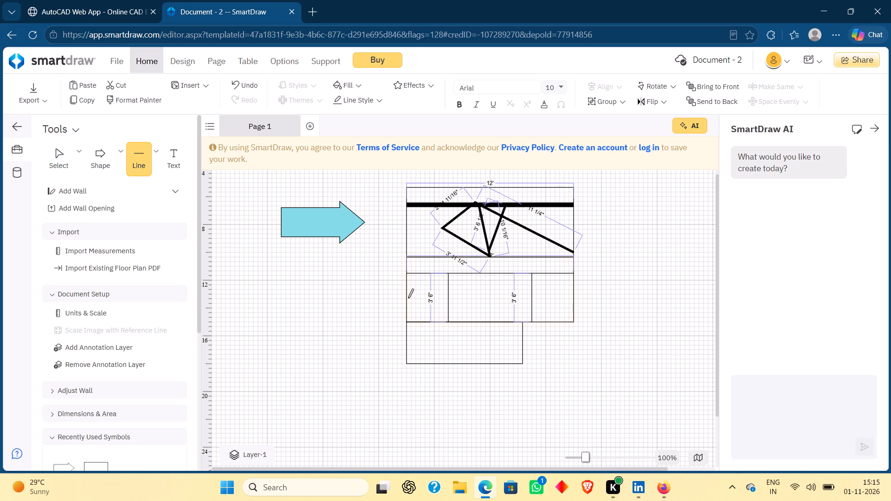
{"action": "left_click_drag", "start_coordinate": [407, 298], "coordinate": [446, 298]}
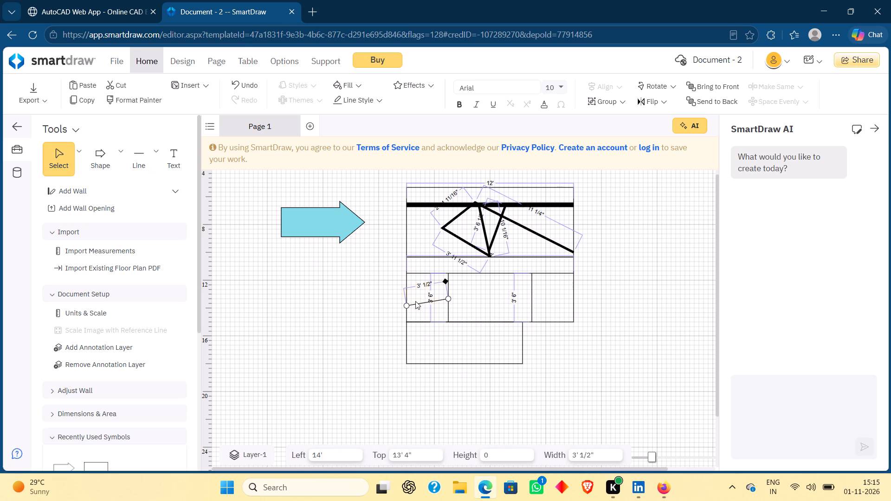
{"action": "left_click_drag", "start_coordinate": [407, 304], "coordinate": [407, 295]}
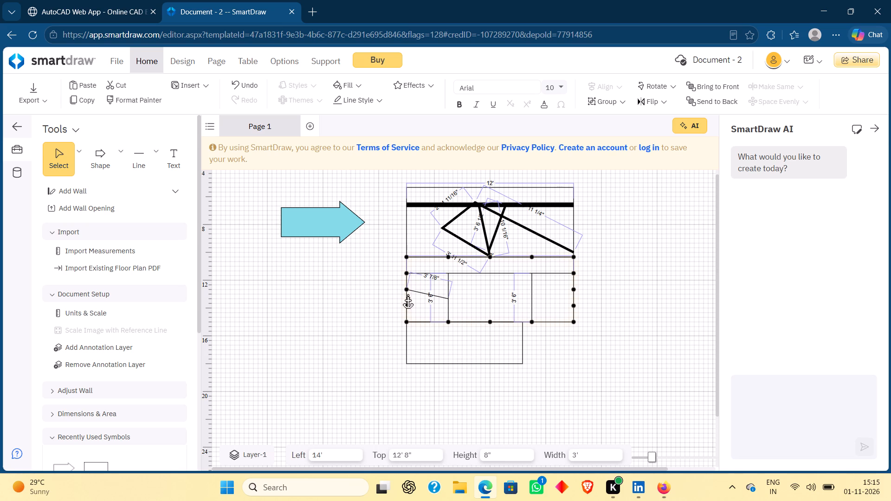
{"action": "left_click_drag", "start_coordinate": [407, 295], "coordinate": [405, 295]}
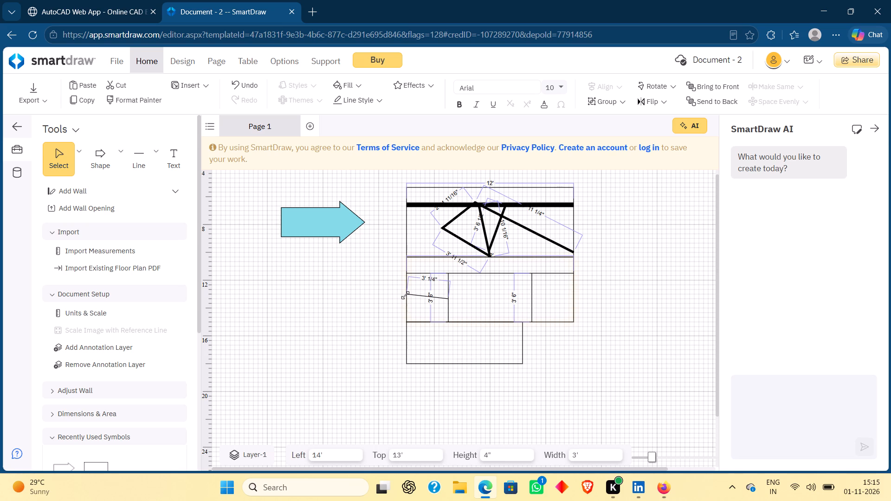
{"action": "left_click_drag", "start_coordinate": [405, 295], "coordinate": [405, 298]}
{"action": "left_click", "coordinate": [405, 298]}
{"action": "left_click", "coordinate": [365, 301]}
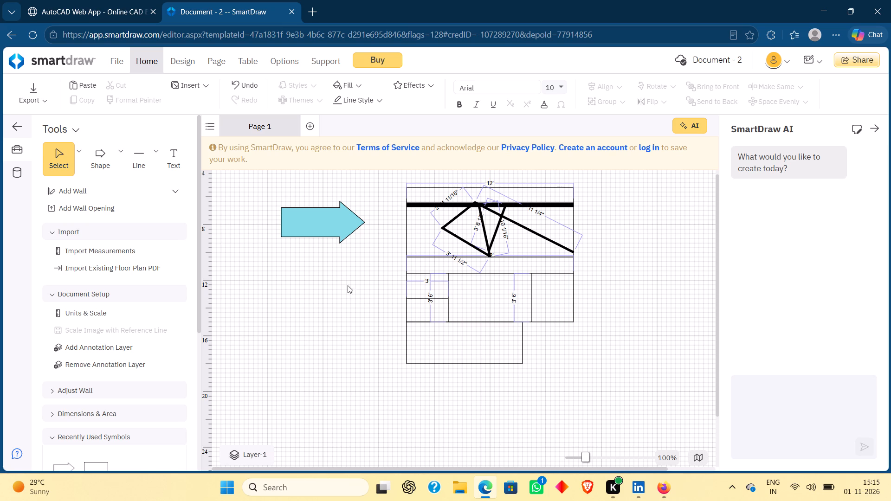
Draw a horizontal line about 3' long across the middle rectangle's right compartment, near mid-height.
{"action": "left_click", "coordinate": [143, 162]}
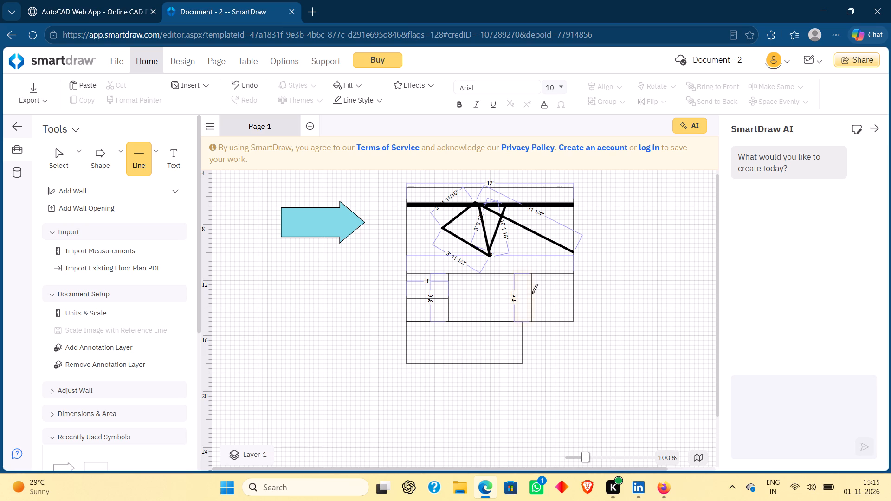
{"action": "left_click_drag", "start_coordinate": [532, 293], "coordinate": [575, 296]}
{"action": "left_click", "coordinate": [575, 296]}
{"action": "left_click", "coordinate": [628, 291]}
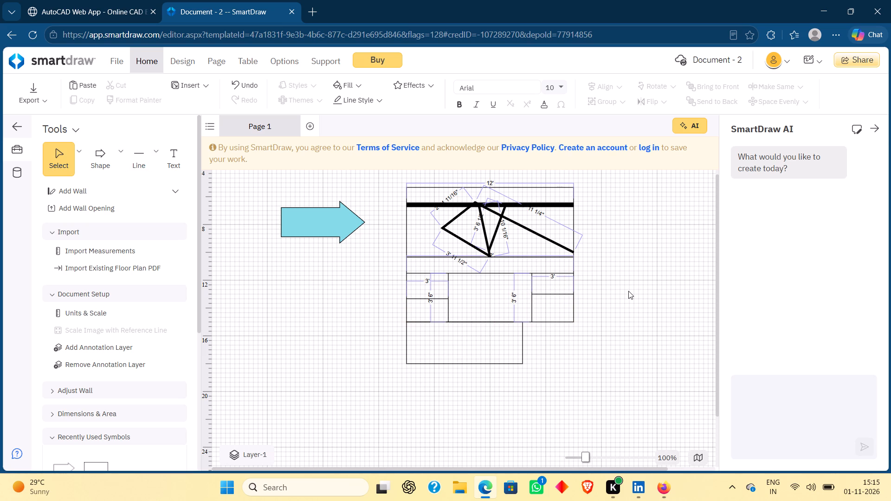
Add the text label HALL in the central compartment of the middle rectangle.
{"action": "left_click", "coordinate": [171, 161]}
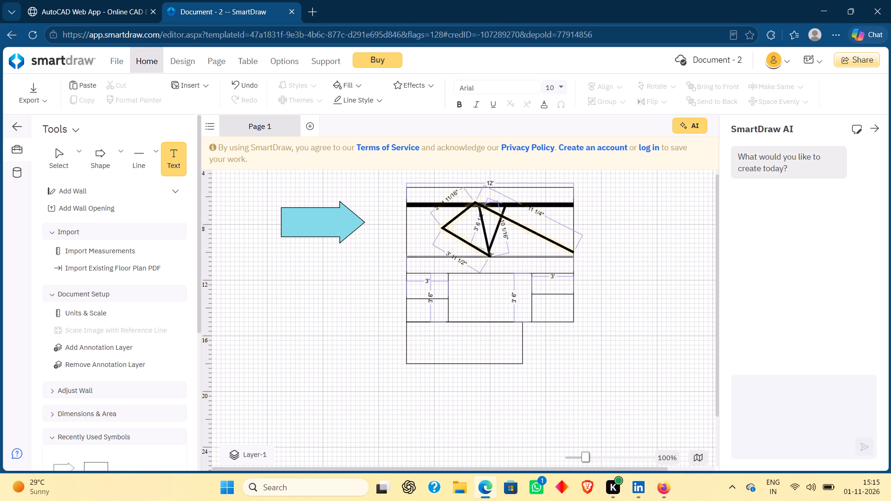
{"action": "left_click", "coordinate": [468, 294]}
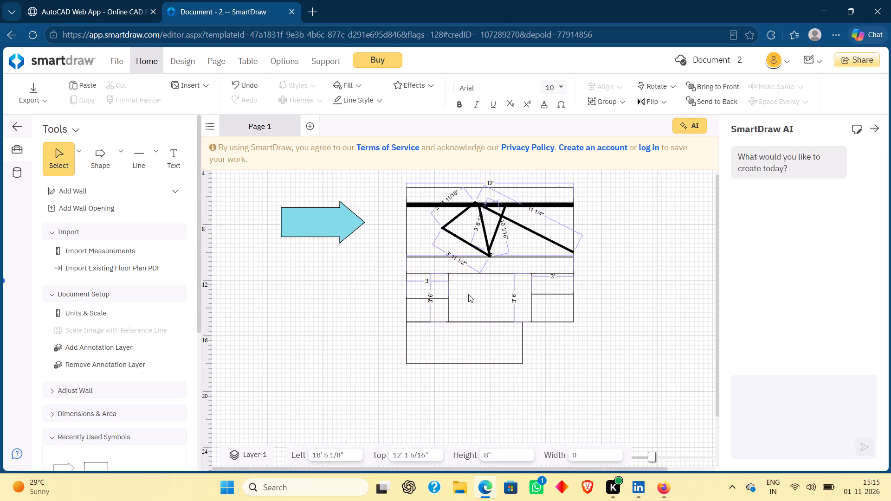
{"action": "type", "text": "HALL"}
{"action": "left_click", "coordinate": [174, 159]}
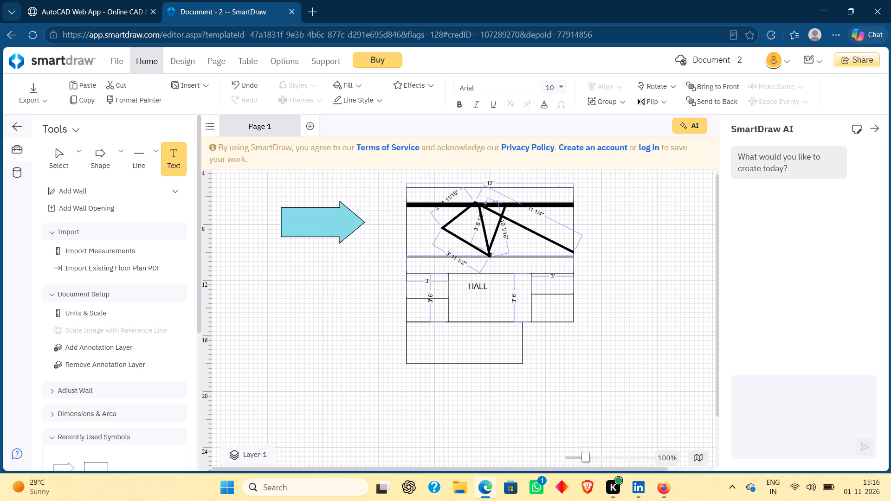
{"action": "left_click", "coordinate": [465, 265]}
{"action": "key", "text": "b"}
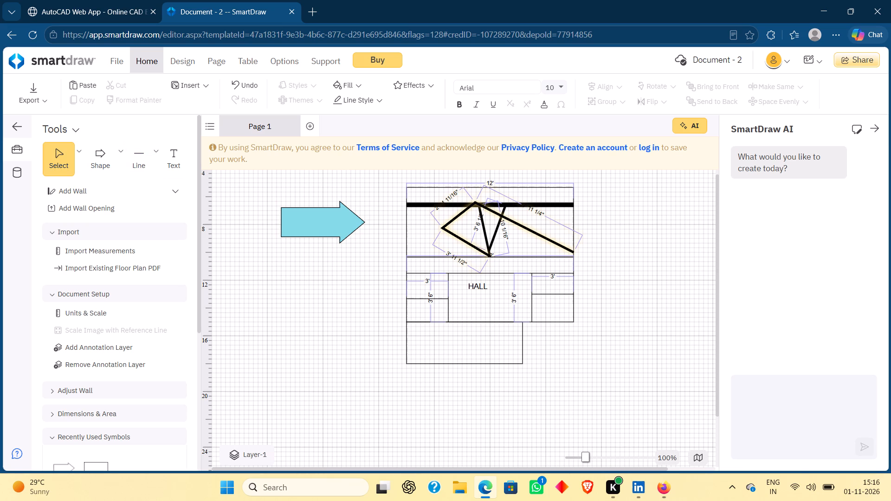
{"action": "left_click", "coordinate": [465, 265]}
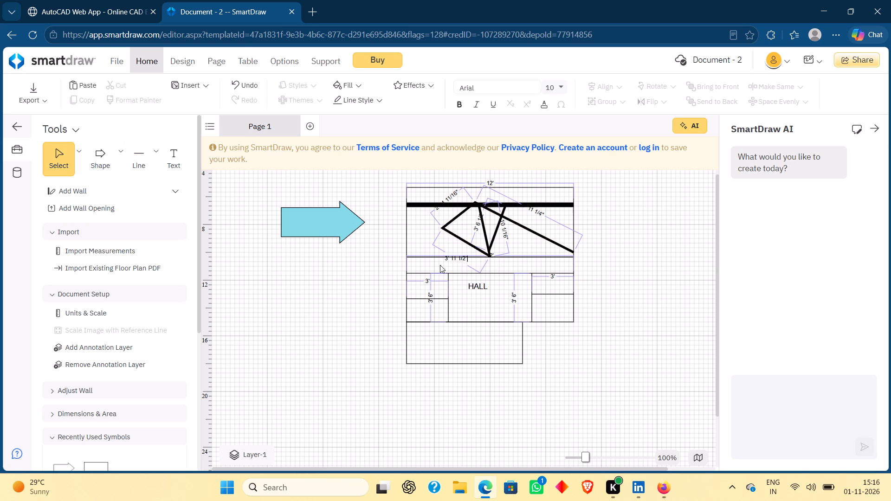
Add the text label BALCONY at the narrow strip along the middle rectangle's upper edge.
{"action": "left_click", "coordinate": [172, 157]}
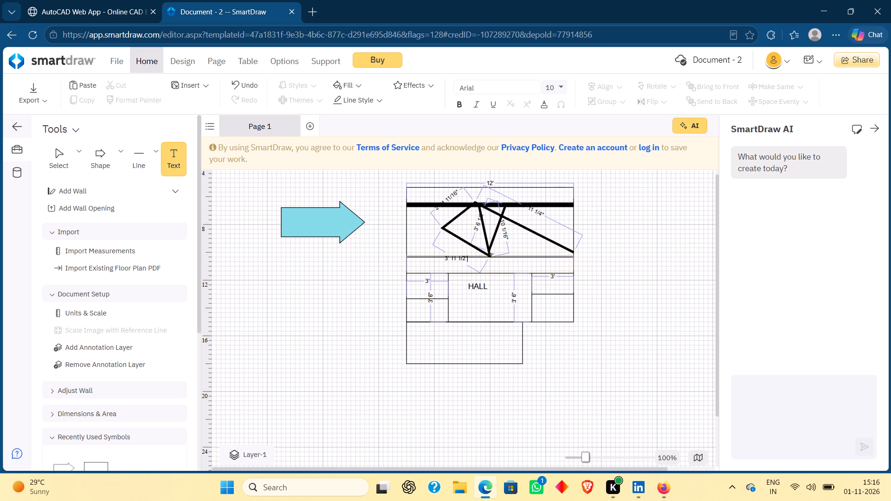
{"action": "left_click", "coordinate": [484, 265]}
{"action": "key", "text": "b"}
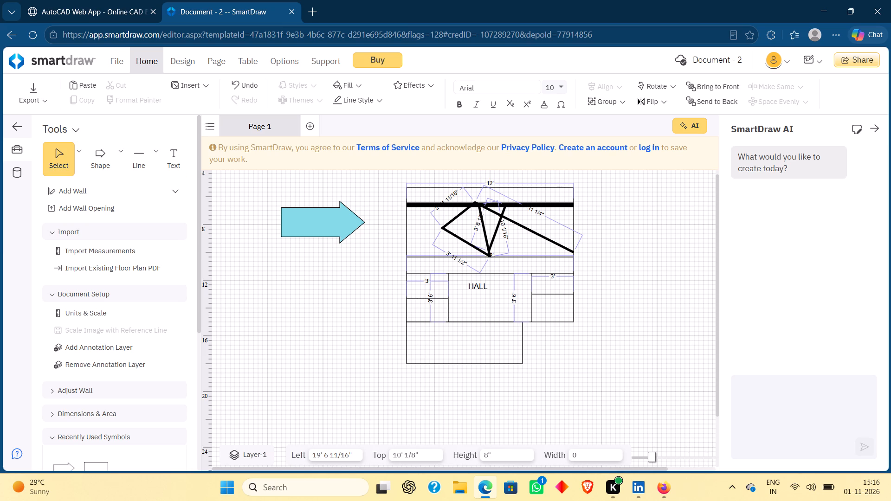
{"action": "type", "text": "ALC"}
{"action": "type", "text": "ONY"}
{"action": "key", "text": "Return"}
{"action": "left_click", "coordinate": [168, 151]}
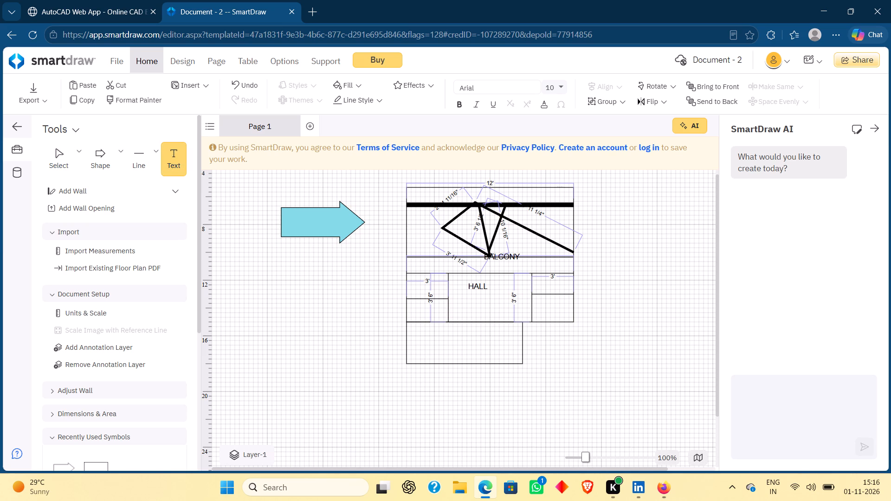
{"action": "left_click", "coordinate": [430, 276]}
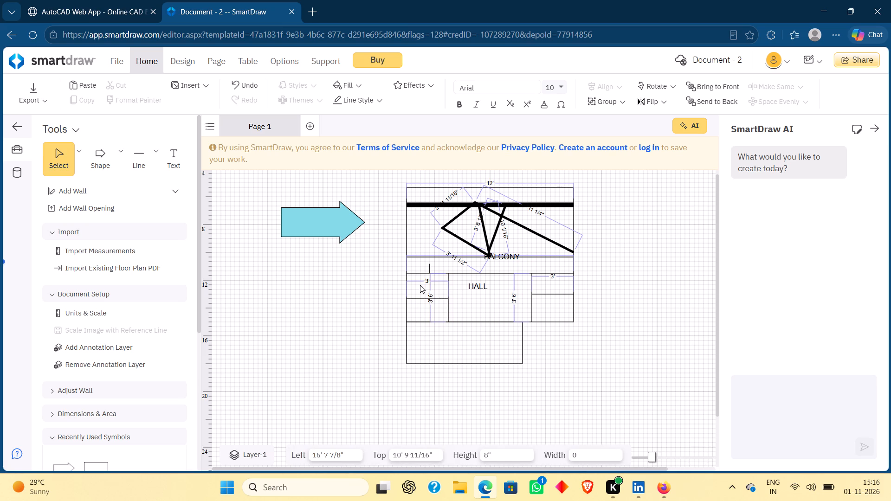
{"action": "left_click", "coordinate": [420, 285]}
Add the text label ROOM in the upper part of the middle rectangle's left compartment.
{"action": "left_click", "coordinate": [172, 153]}
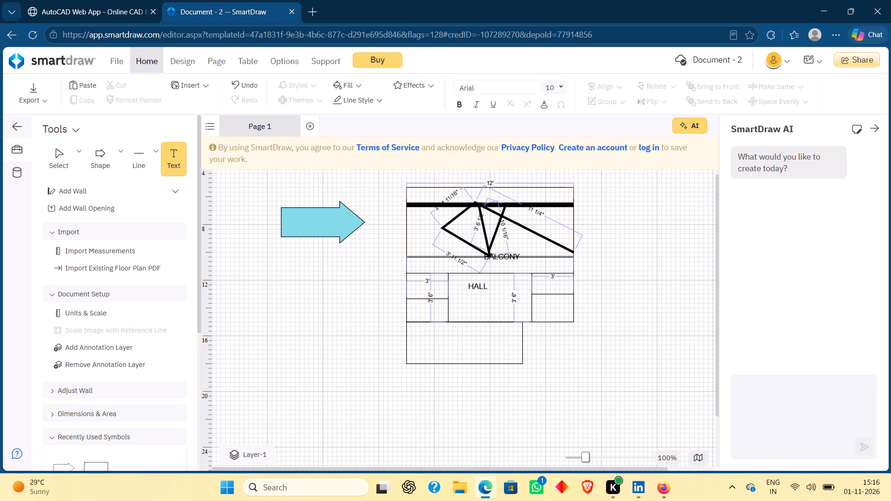
{"action": "left_click", "coordinate": [422, 291]}
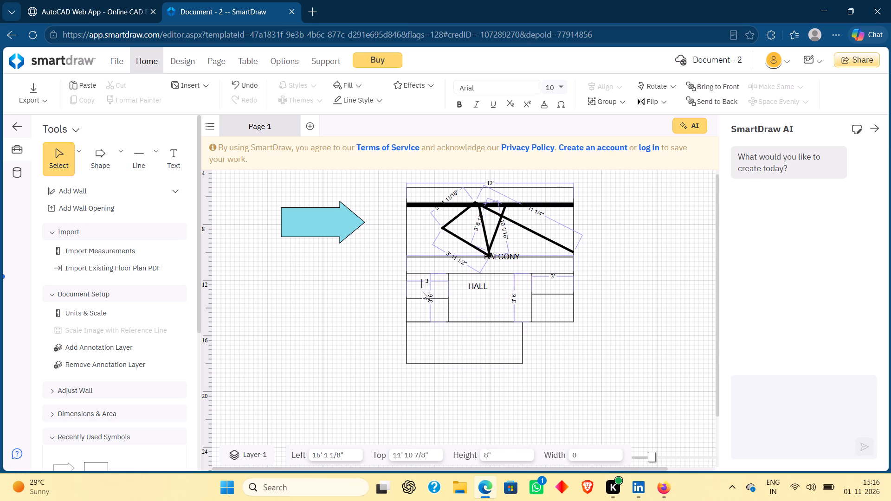
{"action": "key", "text": "r"}
{"action": "key", "text": "o"}
{"action": "key", "text": "BackSpace"}
{"action": "key", "text": "BackSpace"}
{"action": "type", "text": "ROOM"}
Add the text label KITCHEN in the upper part of the middle rectangle's right compartment.
{"action": "left_click", "coordinate": [177, 159]}
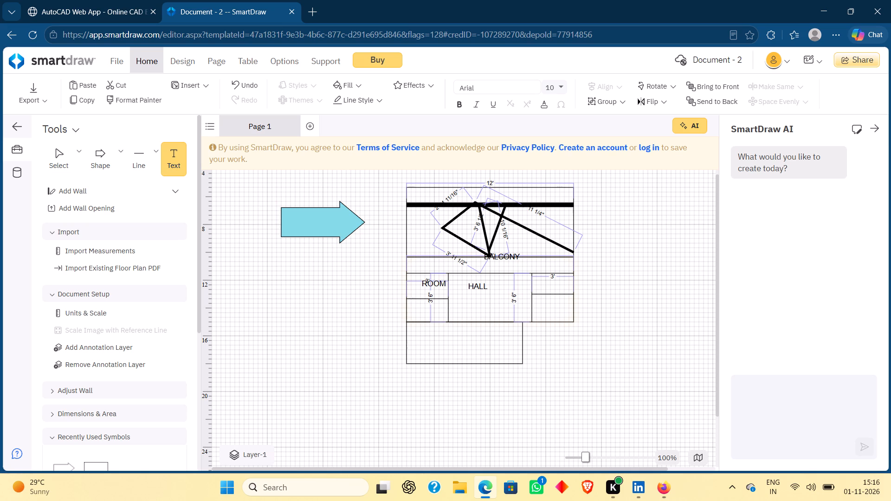
{"action": "left_click", "coordinate": [548, 282]}
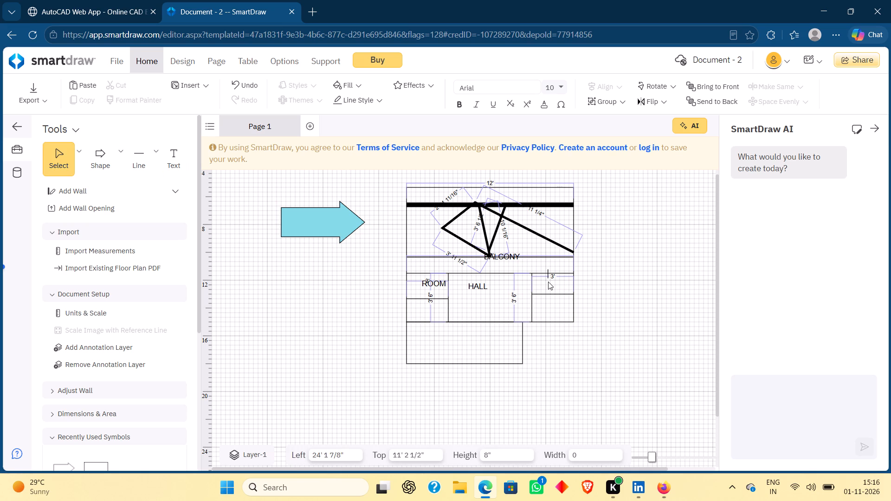
{"action": "type", "text": "KITCHR"}
{"action": "key", "text": "BackSpace"}
{"action": "type", "text": "EN"}
{"action": "left_click", "coordinate": [611, 281]}
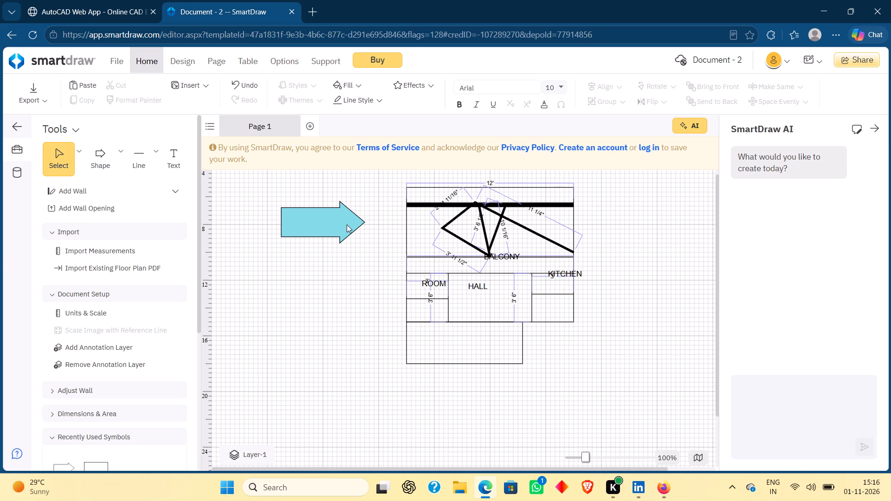
Add the text label TERRACE inside the bottom rectangle.
{"action": "left_click", "coordinate": [179, 161]}
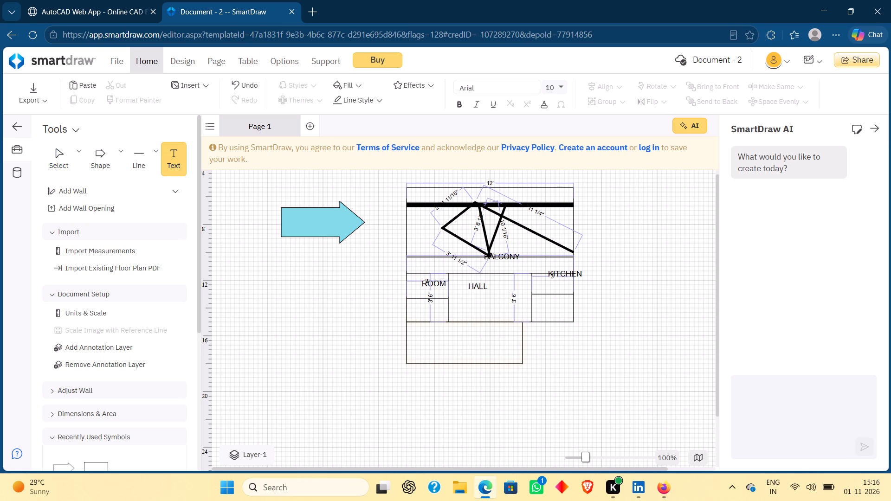
{"action": "left_click", "coordinate": [445, 342]}
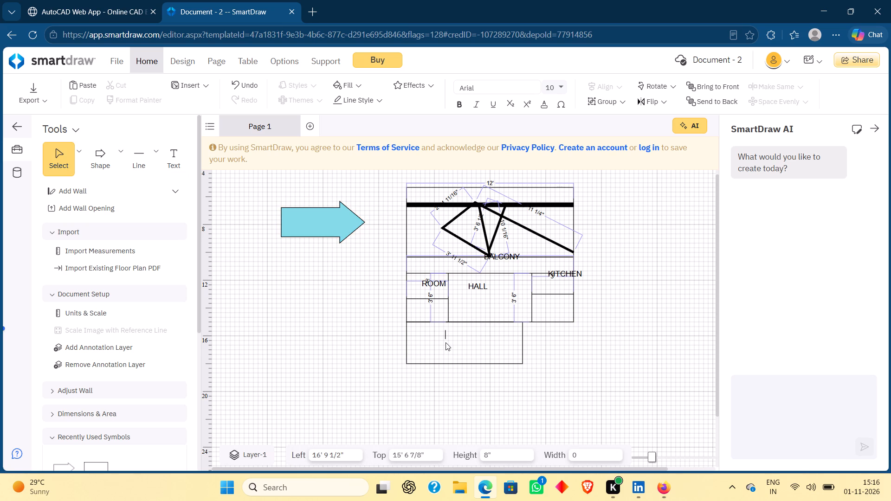
{"action": "type", "text": "TERRACE"}
{"action": "left_click", "coordinate": [588, 345]}
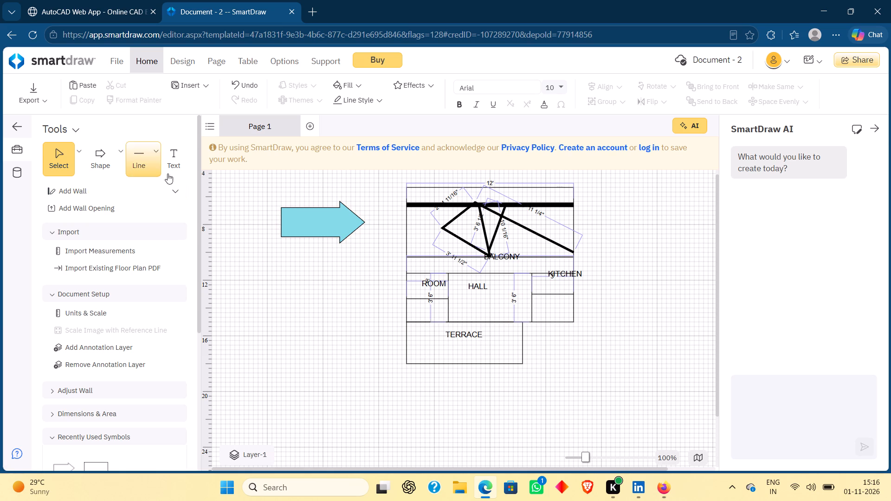
Add the text label ROOM in the lower part of the middle rectangle's right compartment.
{"action": "left_click", "coordinate": [174, 170]}
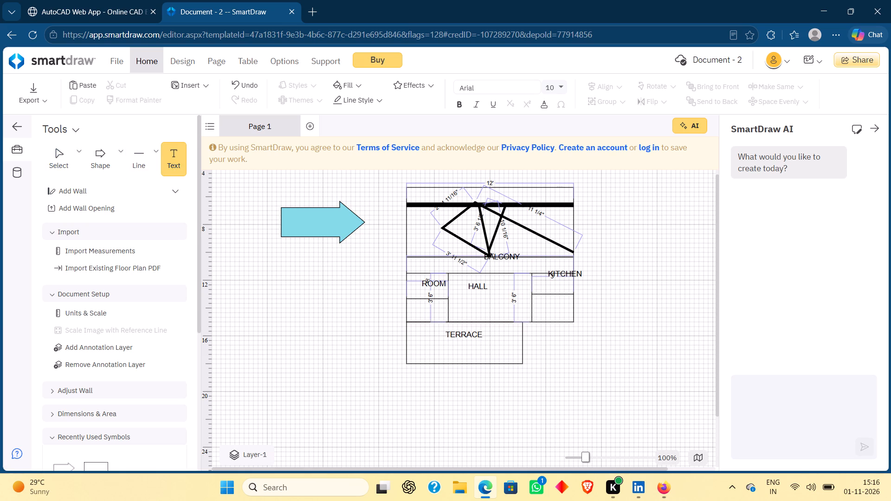
{"action": "left_click", "coordinate": [541, 314]}
{"action": "type", "text": "ROO"}
{"action": "key", "text": "m"}
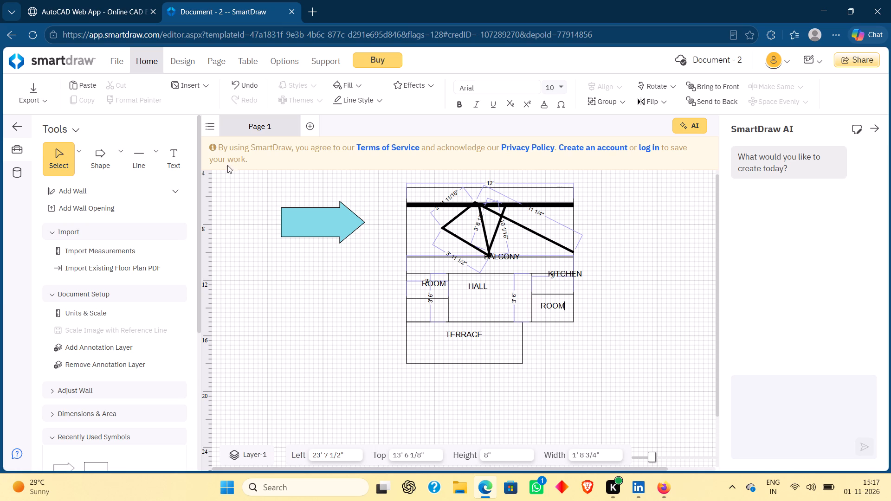
Add the text label BATHROOM in the lower part of the middle rectangle's left compartment.
{"action": "left_click", "coordinate": [165, 162]}
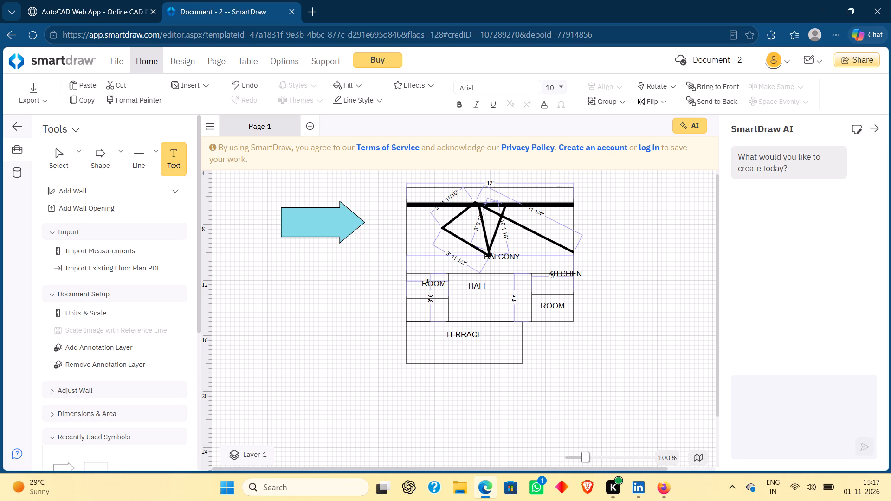
{"action": "left_click", "coordinate": [424, 311]}
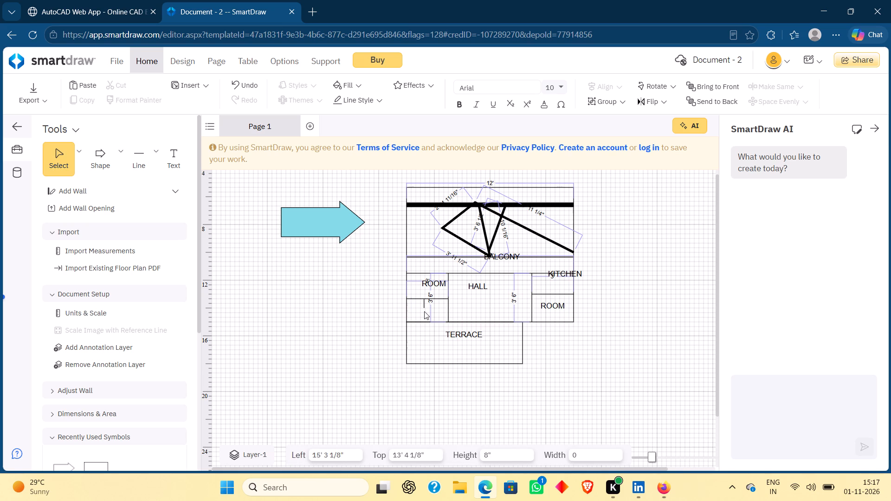
{"action": "type", "text": "BA"}
{"action": "type", "text": "TH"}
{"action": "type", "text": "ROOK"}
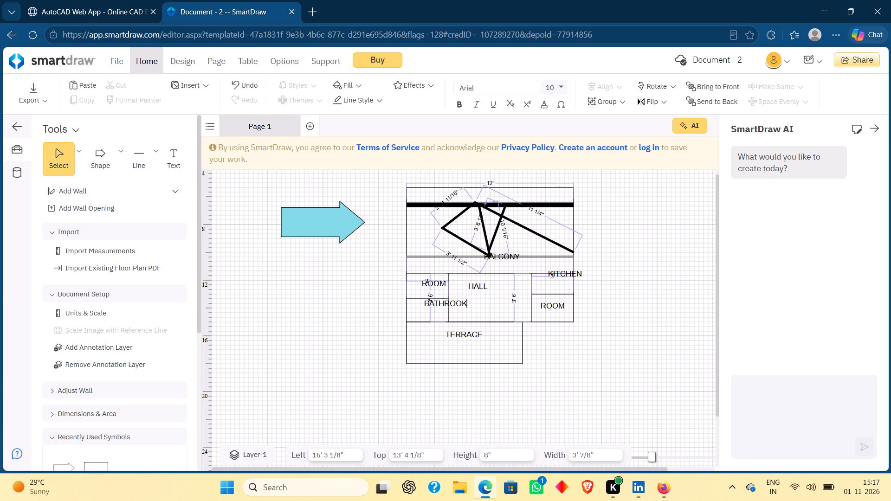
{"action": "key", "text": "m"}
{"action": "key", "text": "BackSpace"}
{"action": "key", "text": "BackSpace"}
{"action": "key", "text": "m"}
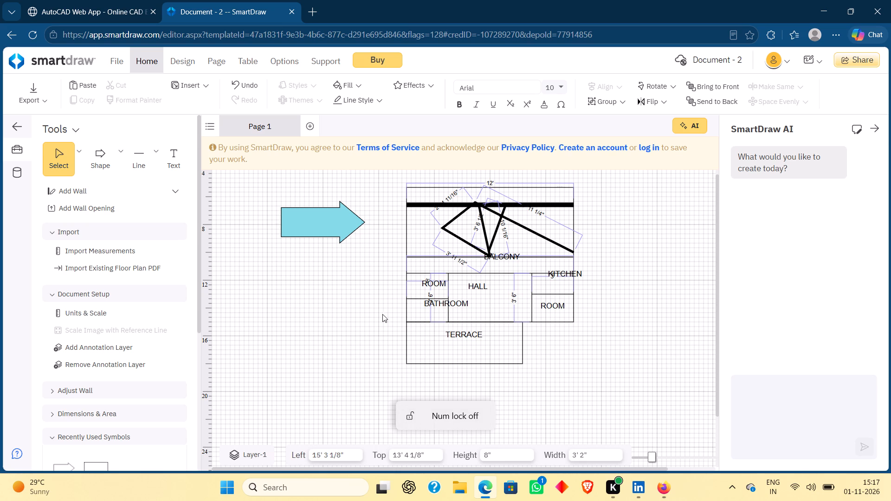
{"action": "left_click", "coordinate": [381, 314]}
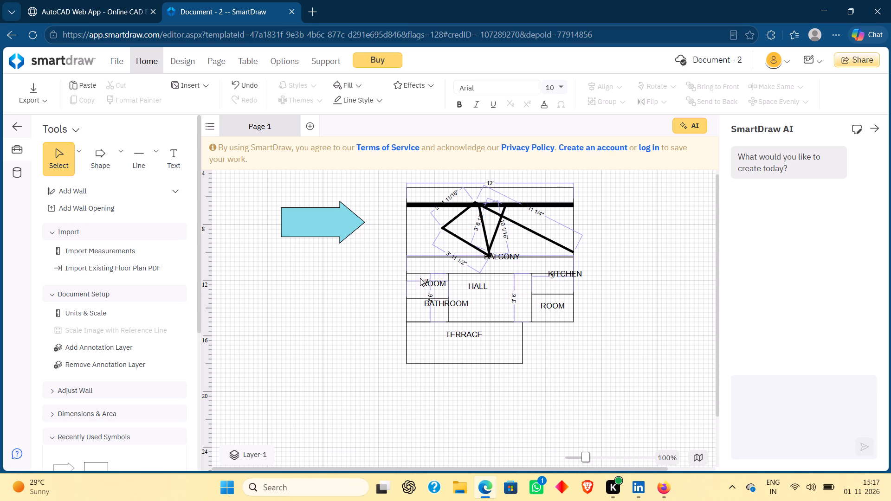
Delete the thick zigzag walls and the V-shaped walls beneath the horizontal wall in the top rectangle.
{"action": "left_click", "coordinate": [458, 212]}
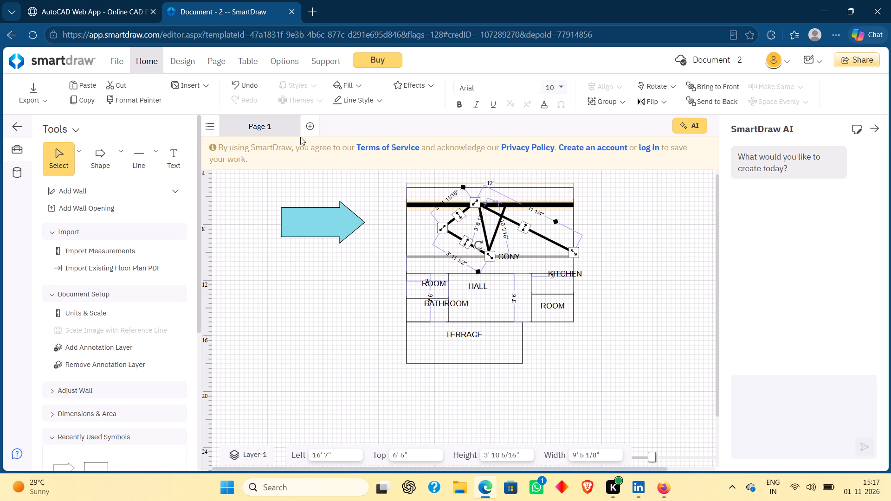
{"action": "key", "text": "Delete"}
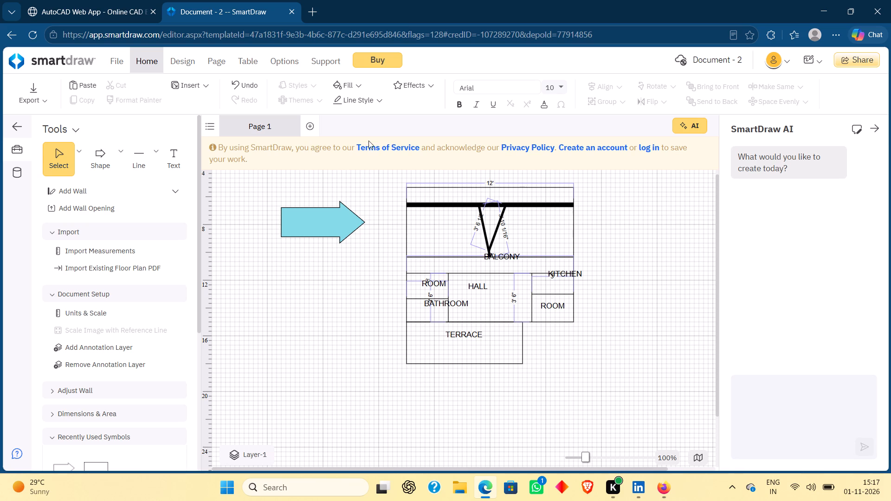
{"action": "left_click", "coordinate": [484, 224]}
{"action": "key", "text": "Delete"}
Draw a line about 4' 1" long from the thick horizontal wall down to the top rectangle's bottom edge.
{"action": "left_click", "coordinate": [132, 161]}
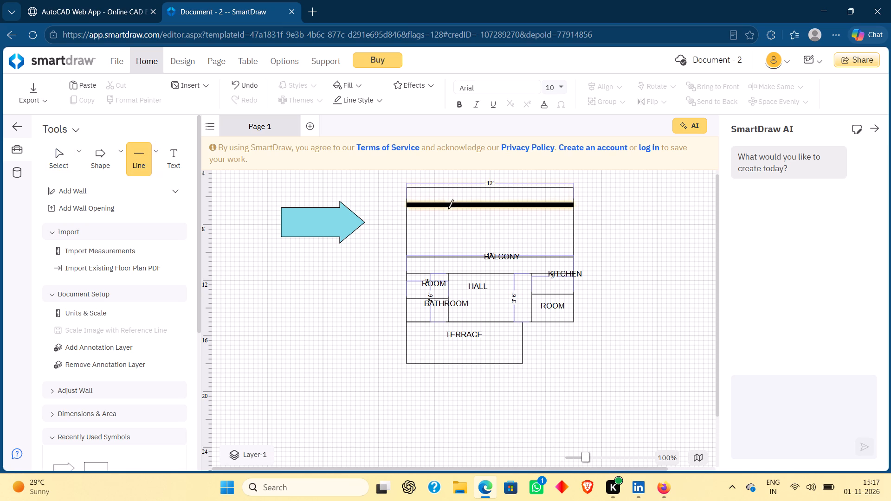
{"action": "left_click_drag", "start_coordinate": [469, 206], "coordinate": [469, 243]}
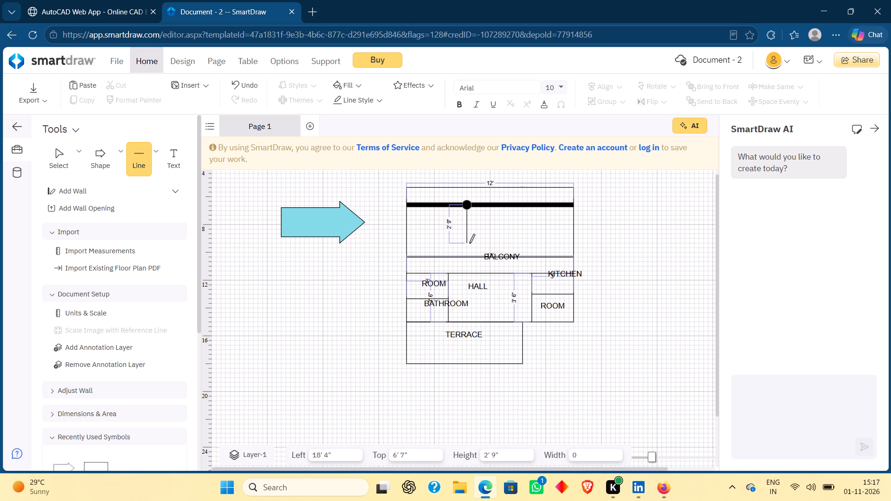
{"action": "left_click_drag", "start_coordinate": [469, 243], "coordinate": [471, 250]}
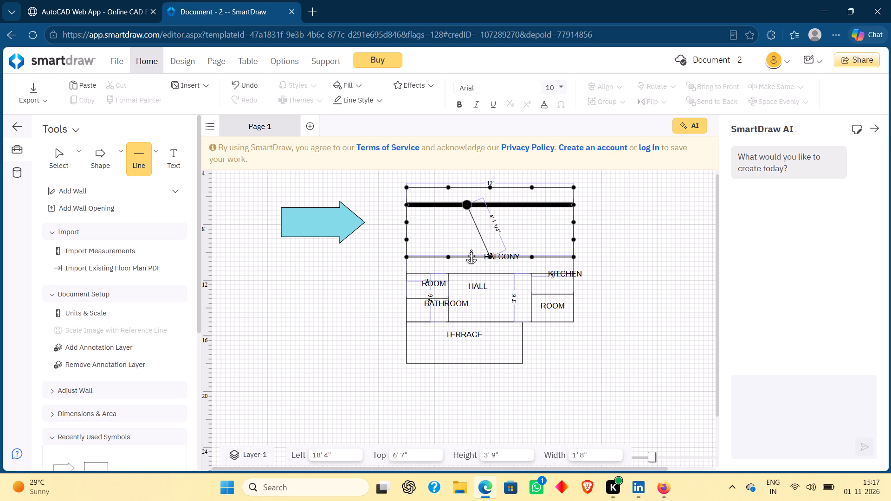
{"action": "left_click_drag", "start_coordinate": [471, 250], "coordinate": [470, 253]}
{"action": "left_click_drag", "start_coordinate": [470, 253], "coordinate": [472, 246]}
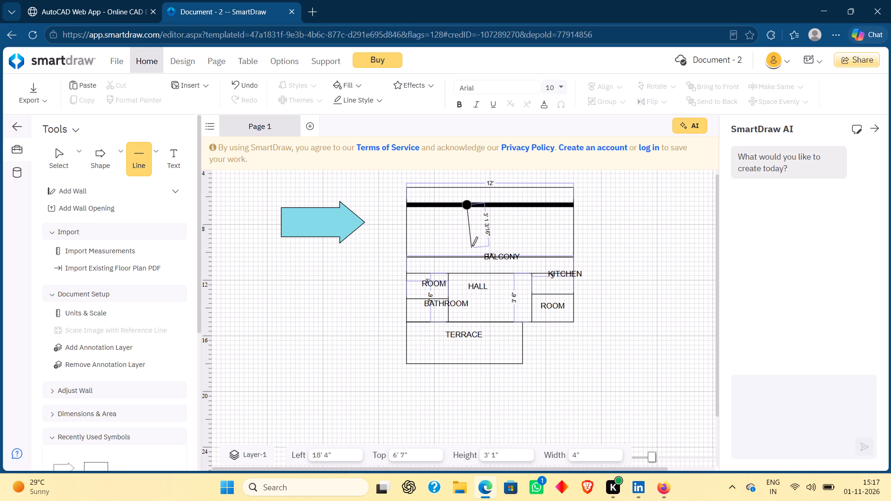
{"action": "left_click_drag", "start_coordinate": [472, 246], "coordinate": [471, 250]}
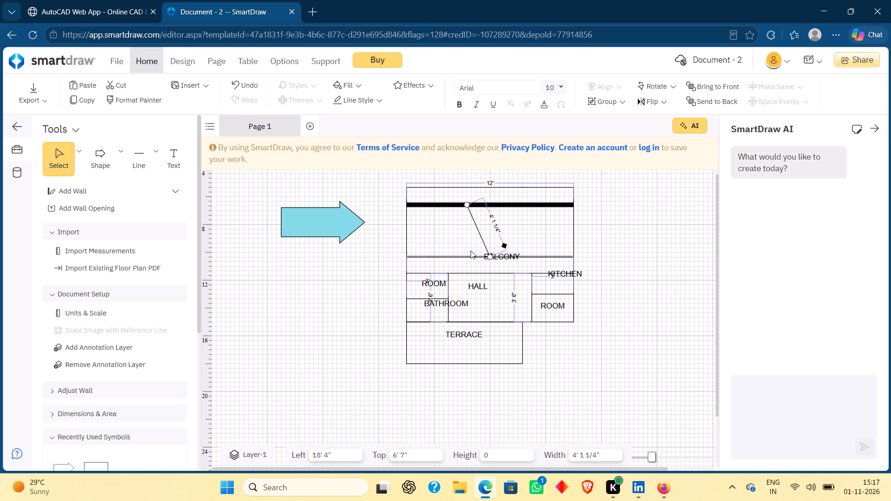
Reposition the line's lower and upper ends to make it nearly vertical beneath the thick wall, about 3' 9" long.
{"action": "left_click", "coordinate": [490, 259]}
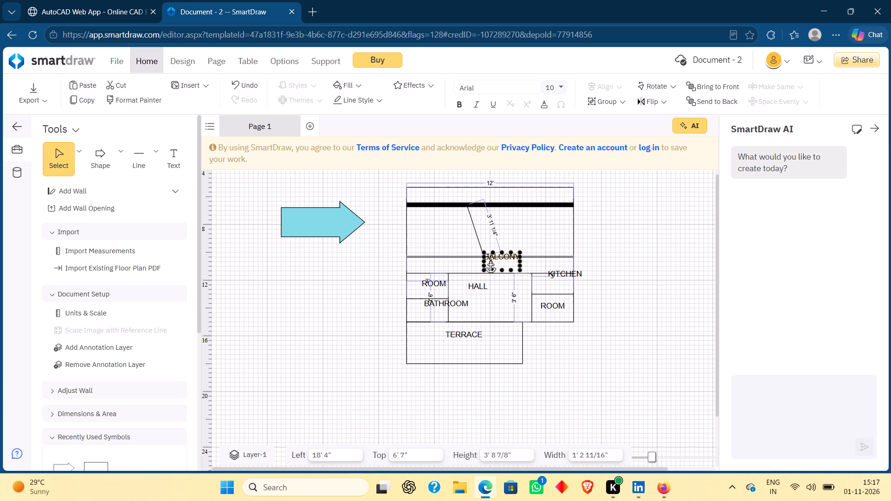
{"action": "left_click", "coordinate": [479, 242]}
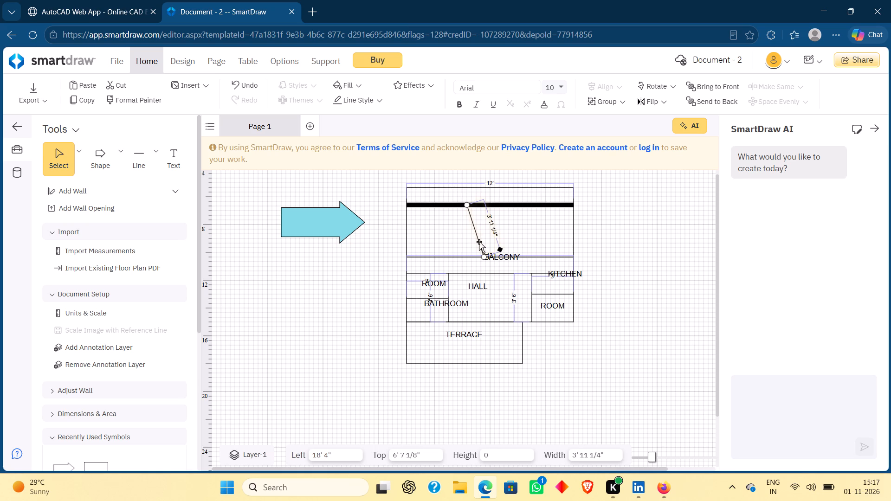
{"action": "left_click", "coordinate": [476, 236]}
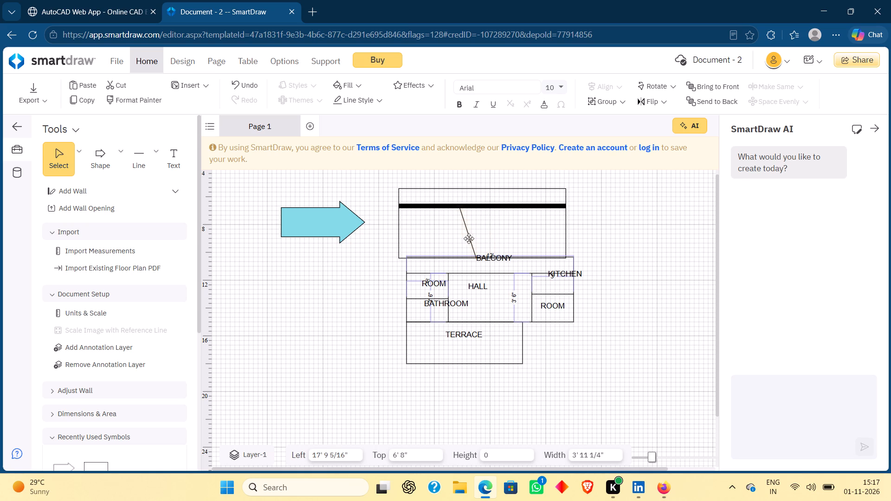
{"action": "left_click", "coordinate": [475, 236]}
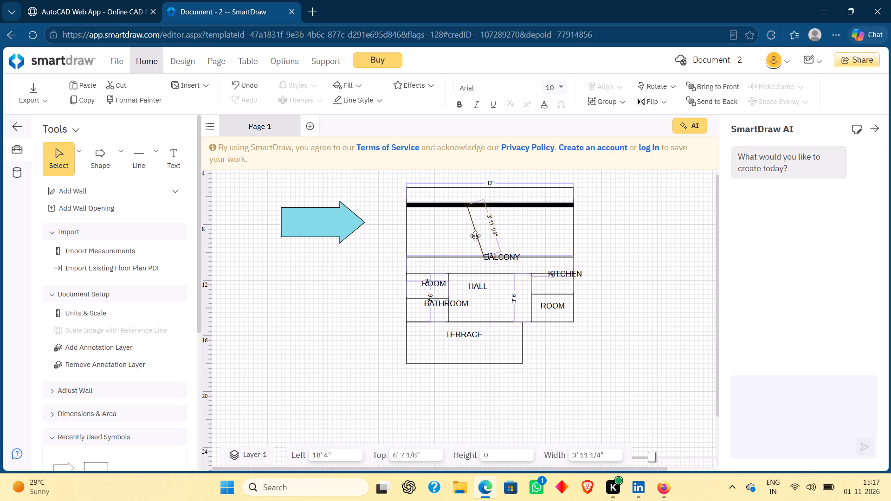
{"action": "left_click", "coordinate": [460, 230]}
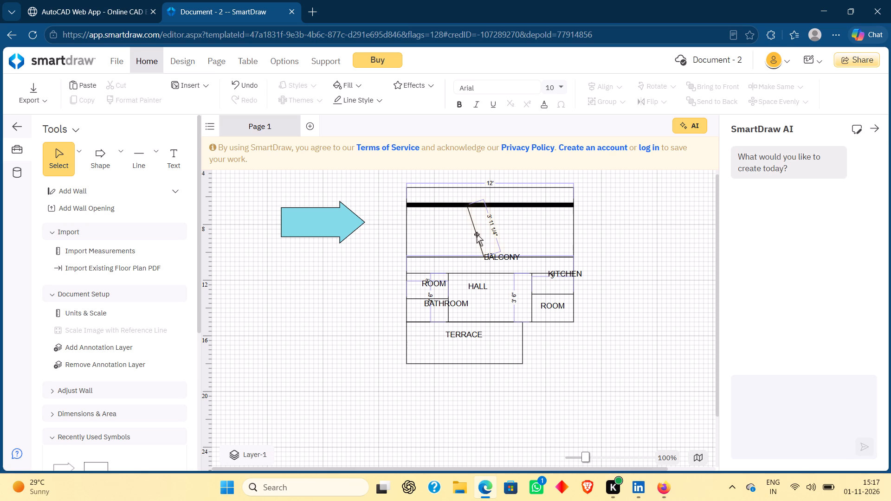
{"action": "left_click", "coordinate": [477, 234]}
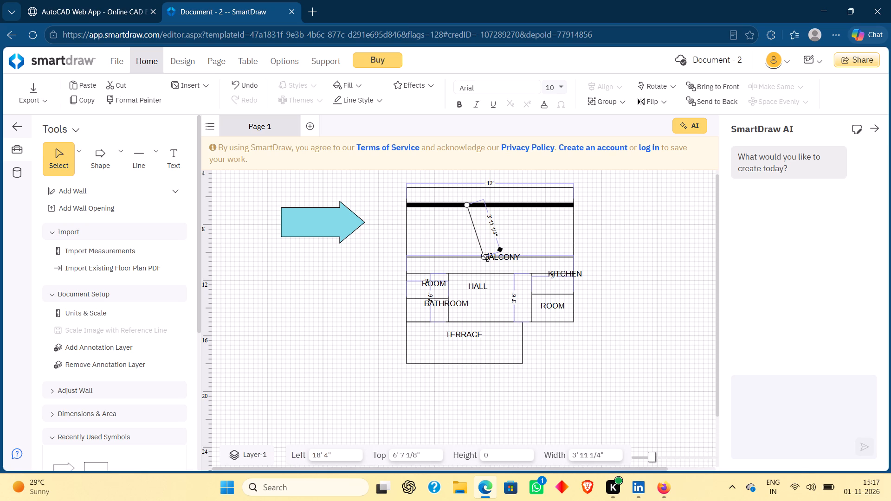
{"action": "left_click", "coordinate": [485, 257]}
{"action": "left_click_drag", "start_coordinate": [468, 205], "coordinate": [479, 208]}
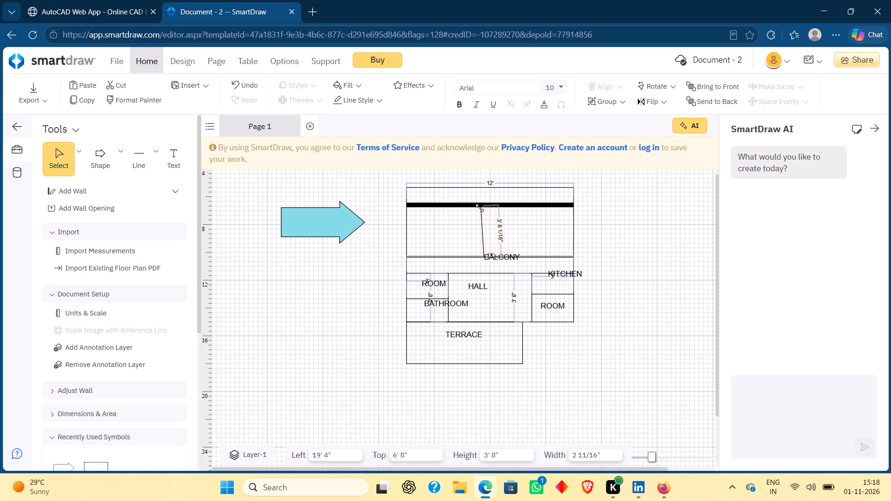
{"action": "left_click_drag", "start_coordinate": [479, 208], "coordinate": [481, 208]}
{"action": "left_click_drag", "start_coordinate": [481, 211], "coordinate": [483, 206]}
{"action": "left_click_drag", "start_coordinate": [483, 206], "coordinate": [485, 207]}
{"action": "left_click", "coordinate": [403, 258]}
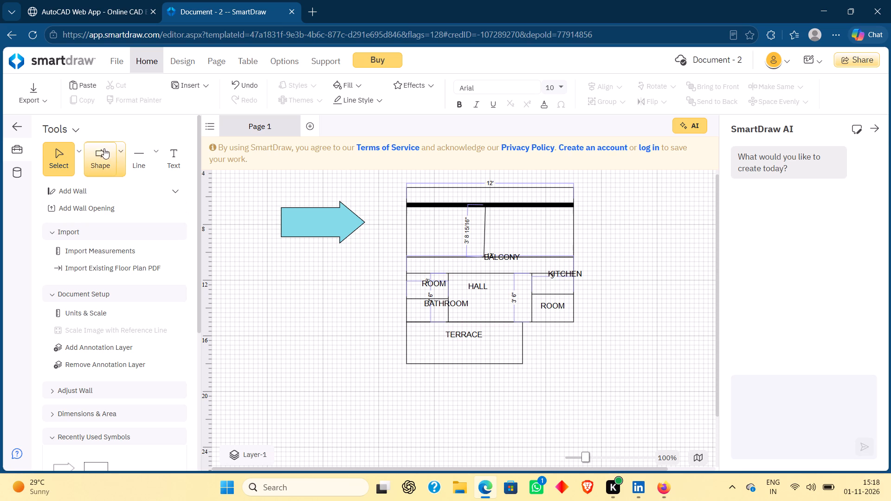
Draw a second near-vertical line about 3' 5" long down from the thick wall, to the right of the first one.
{"action": "left_click", "coordinate": [132, 148]}
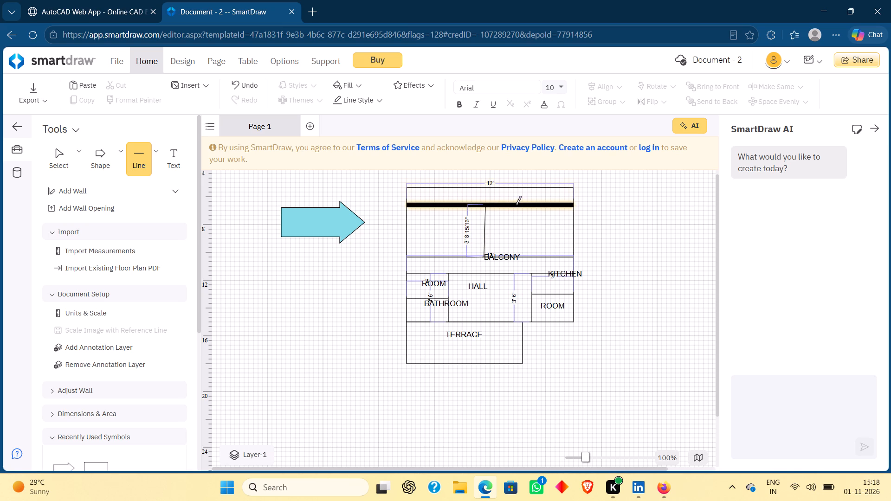
{"action": "left_click_drag", "start_coordinate": [516, 206], "coordinate": [516, 230]}
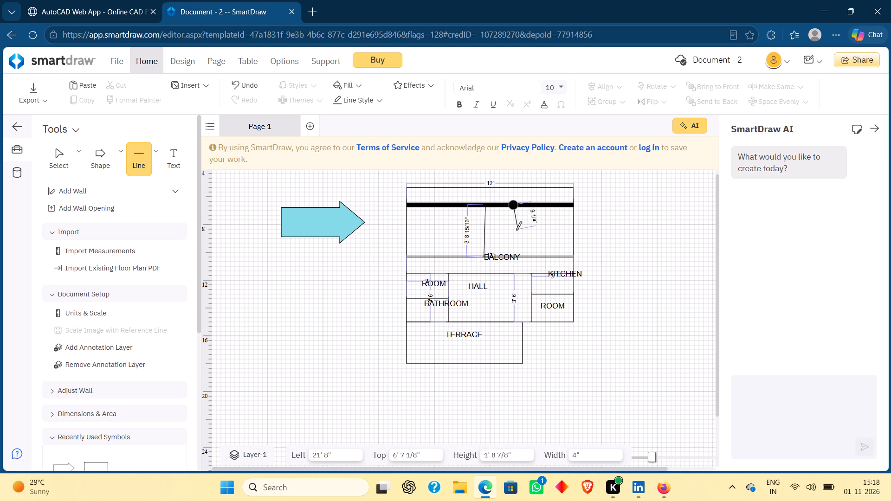
{"action": "left_click_drag", "start_coordinate": [516, 230], "coordinate": [514, 255]}
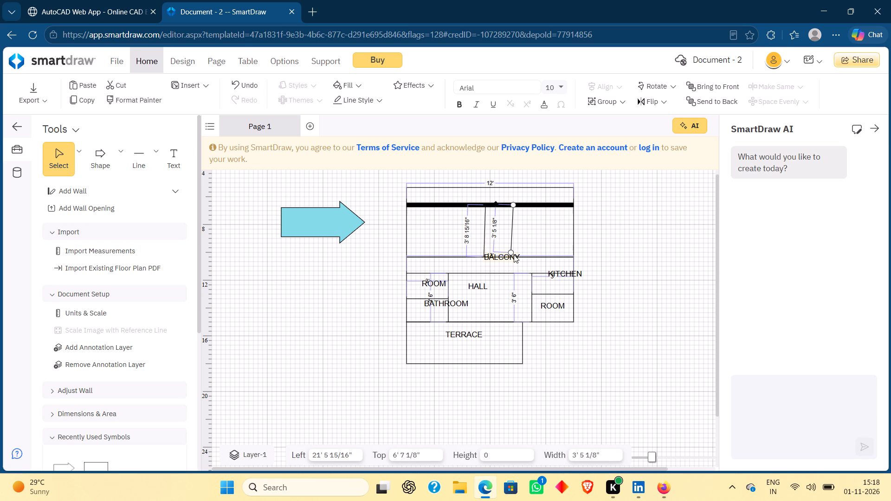
{"action": "left_click", "coordinate": [514, 255]}
{"action": "left_click", "coordinate": [612, 242]}
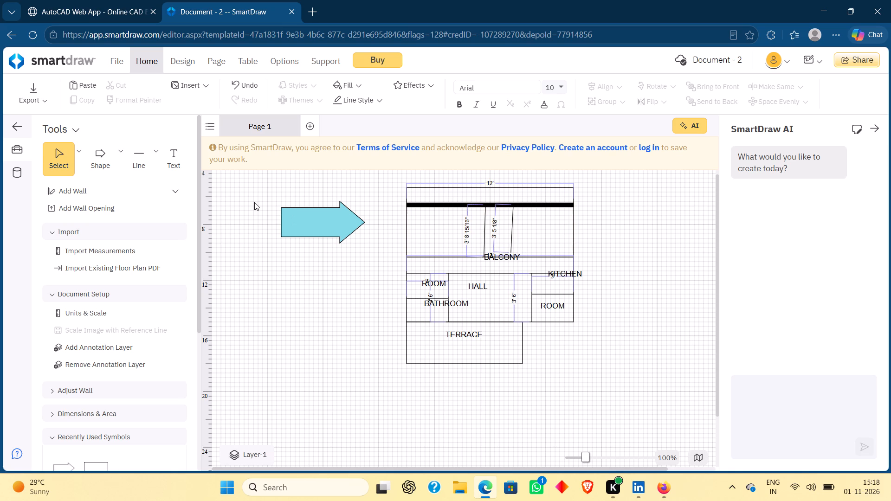
Draw a horizontal line from the upper part of the second vertical line to the top rectangle's right edge.
{"action": "left_click", "coordinate": [138, 154]}
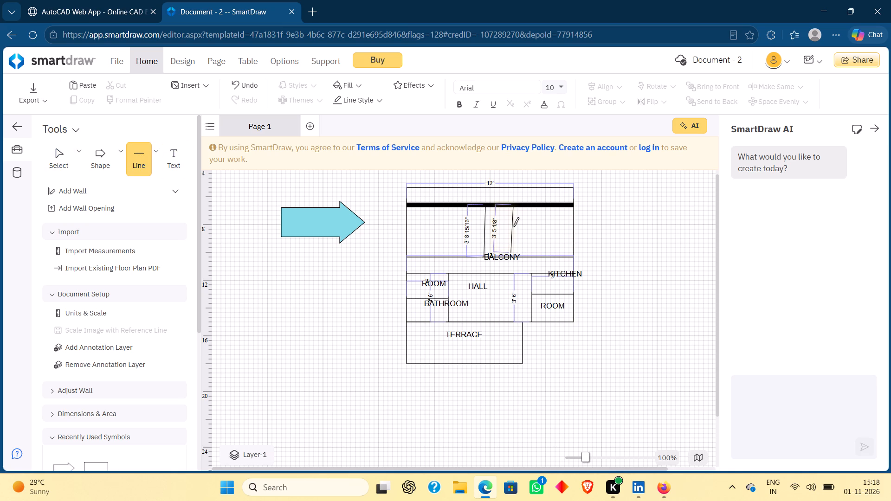
{"action": "left_click_drag", "start_coordinate": [515, 223], "coordinate": [538, 225]}
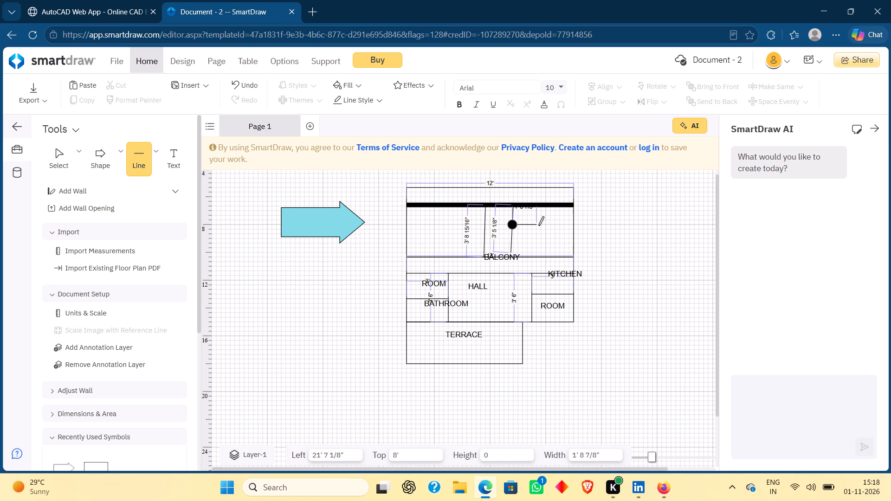
{"action": "left_click_drag", "start_coordinate": [539, 223], "coordinate": [556, 223]}
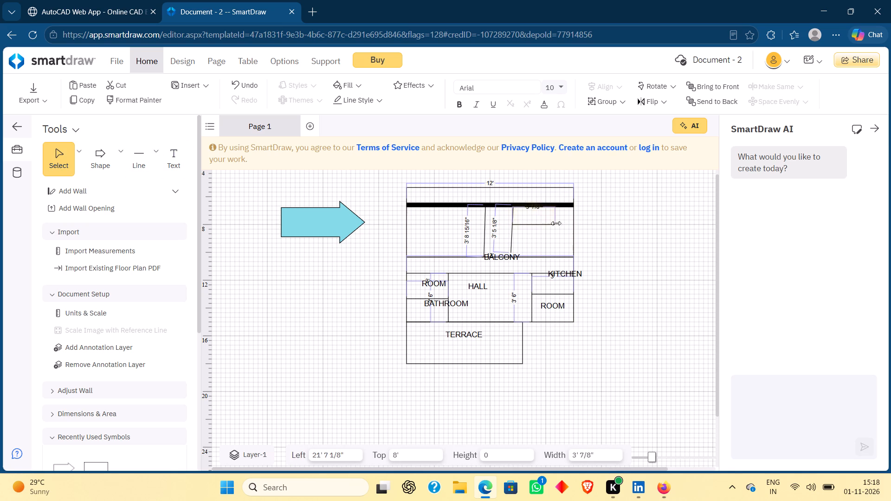
{"action": "left_click_drag", "start_coordinate": [556, 223], "coordinate": [576, 223]}
{"action": "left_click", "coordinate": [630, 196]}
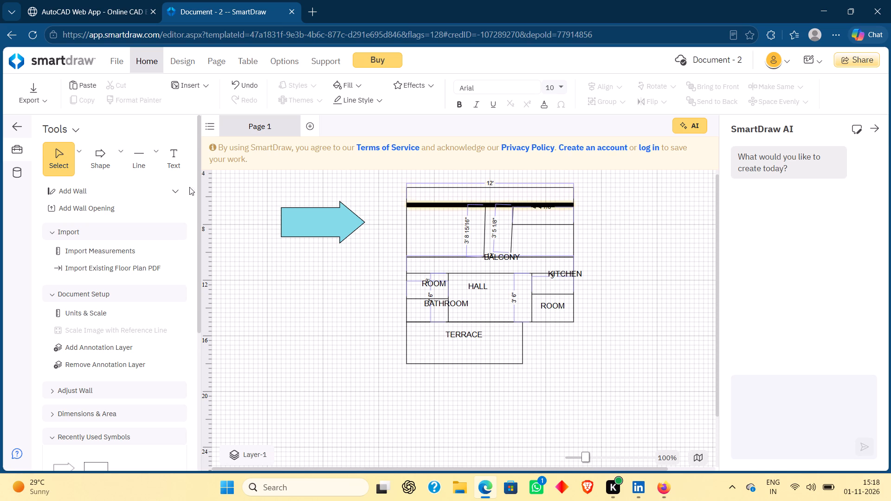
Draw another horizontal line about 4' 5" long below the previous one, from the second vertical line to the right edge.
{"action": "left_click", "coordinate": [143, 163]}
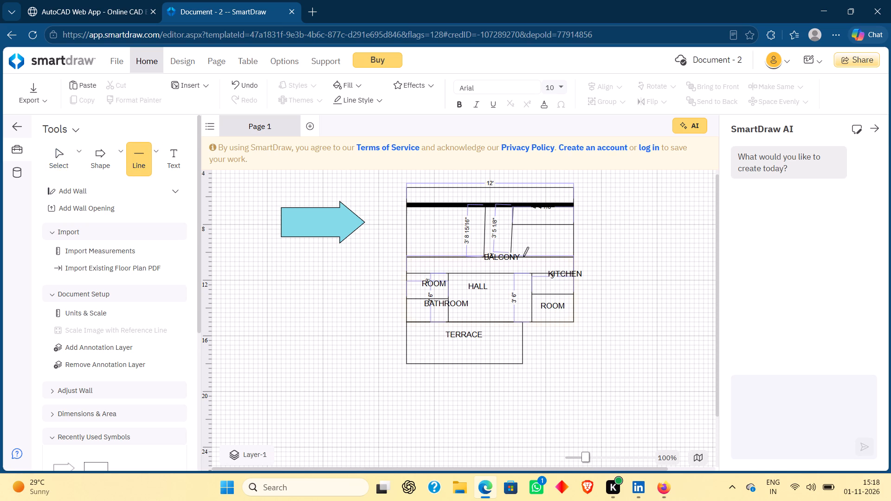
{"action": "left_click_drag", "start_coordinate": [511, 239], "coordinate": [536, 239]}
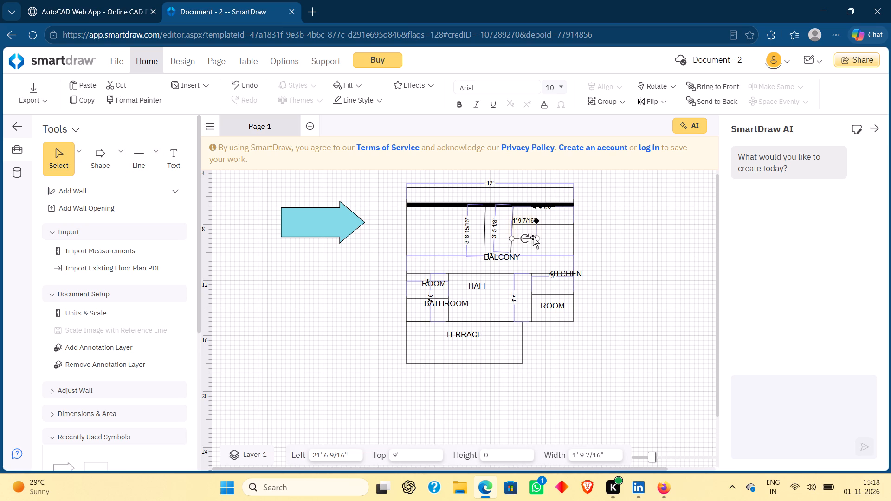
{"action": "left_click_drag", "start_coordinate": [539, 237], "coordinate": [557, 237]}
{"action": "left_click_drag", "start_coordinate": [557, 237], "coordinate": [576, 237]}
{"action": "left_click", "coordinate": [622, 226]}
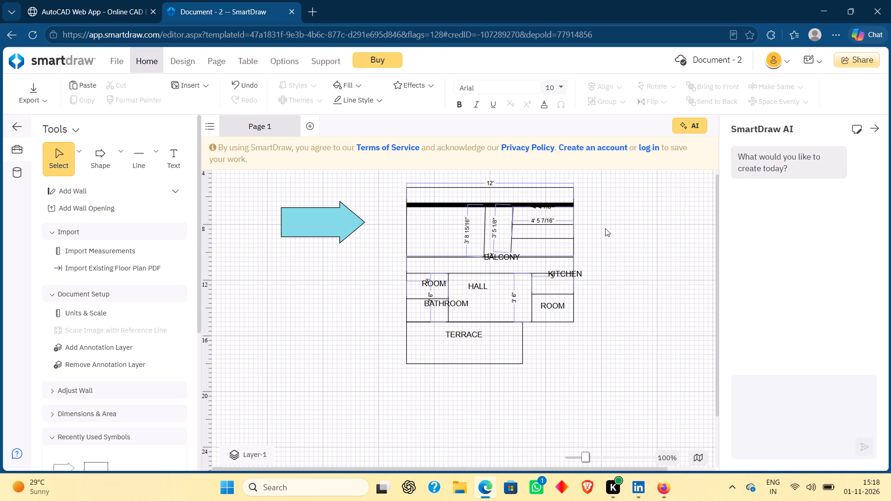
Move the second vertical line's lower end to the top rectangle's bottom edge, slanting it to about 3' 11 11/16" long.
{"action": "left_click", "coordinate": [511, 242]}
{"action": "left_click", "coordinate": [512, 252]}
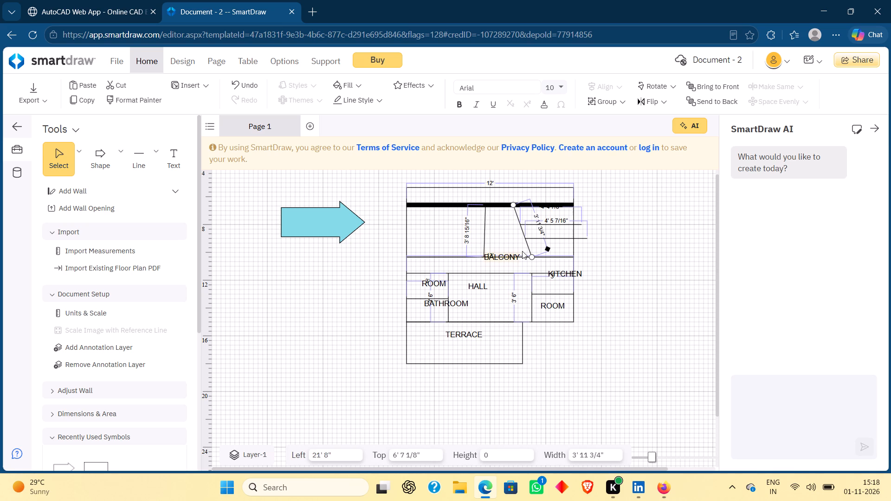
{"action": "left_click", "coordinate": [533, 257]}
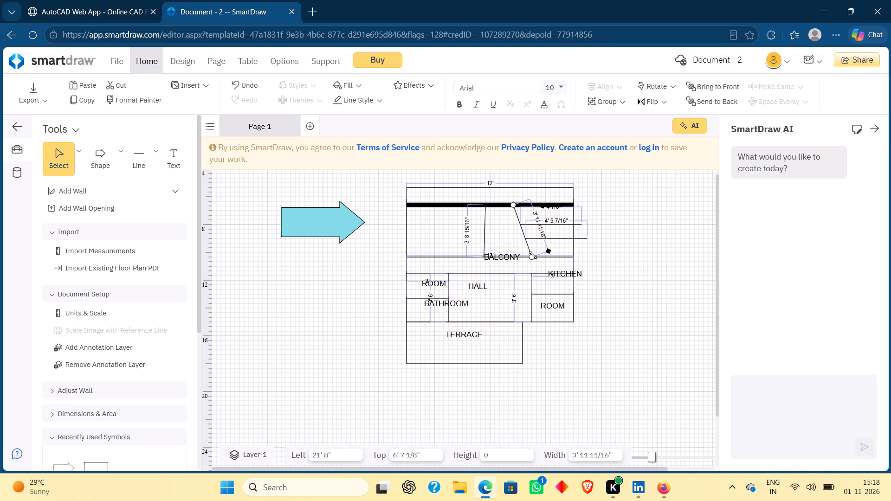
{"action": "left_click", "coordinate": [529, 249]}
{"action": "left_click", "coordinate": [592, 236]}
{"action": "left_click", "coordinate": [519, 220]}
{"action": "left_click", "coordinate": [514, 206]}
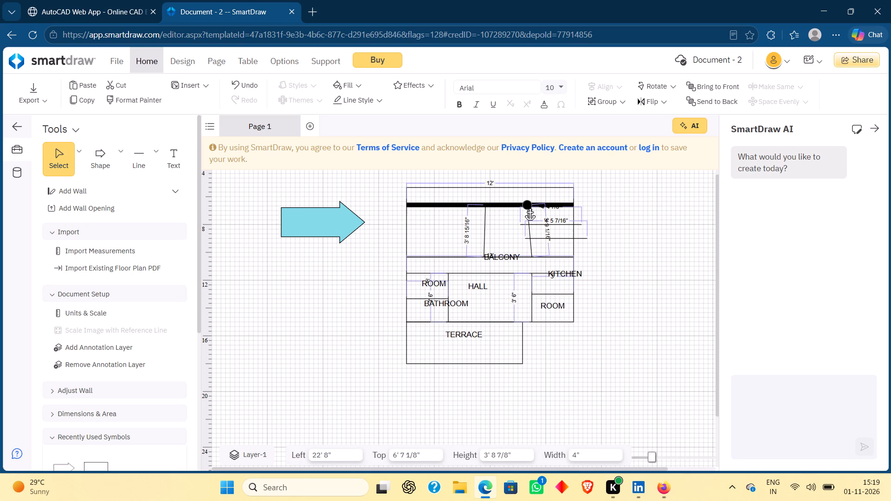
{"action": "left_click", "coordinate": [533, 257]}
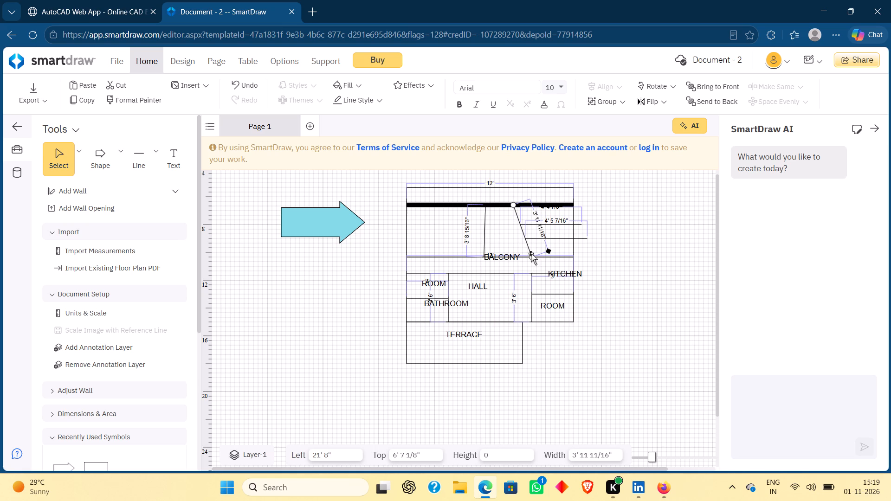
{"action": "left_click", "coordinate": [531, 256]}
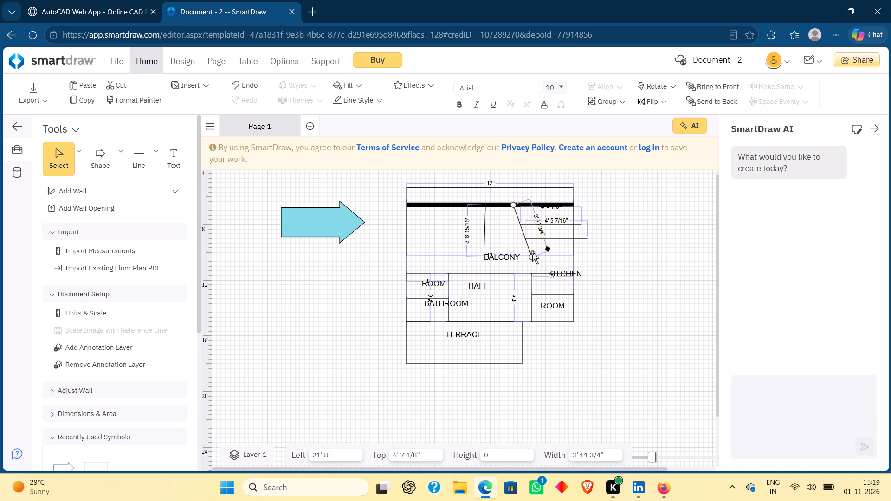
{"action": "left_click", "coordinate": [534, 258]}
{"action": "left_click", "coordinate": [527, 244]}
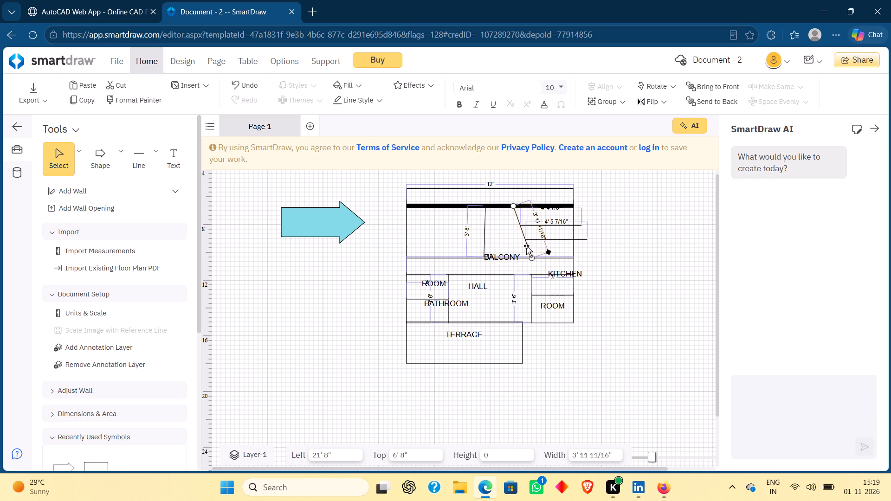
{"action": "left_click", "coordinate": [642, 215]}
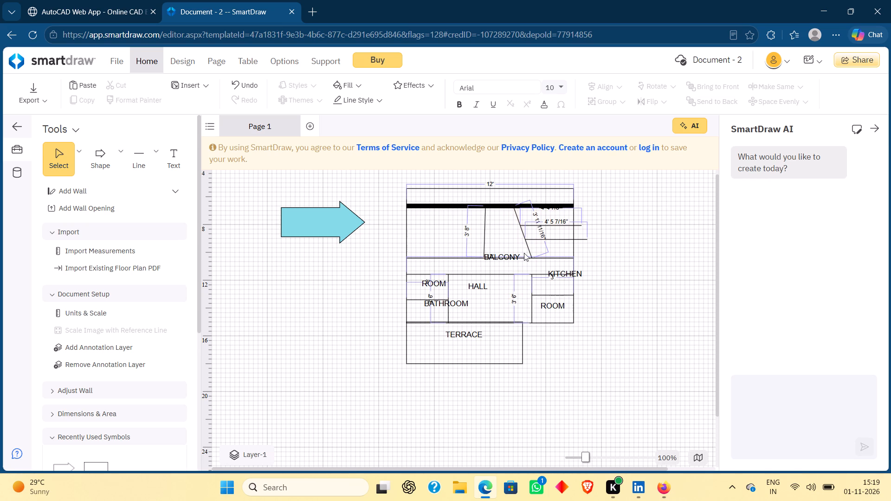
Shift the slanted line's upper end sideways until the line stands vertical beneath the thick wall, about 3' 5" long.
{"action": "left_click", "coordinate": [515, 204]}
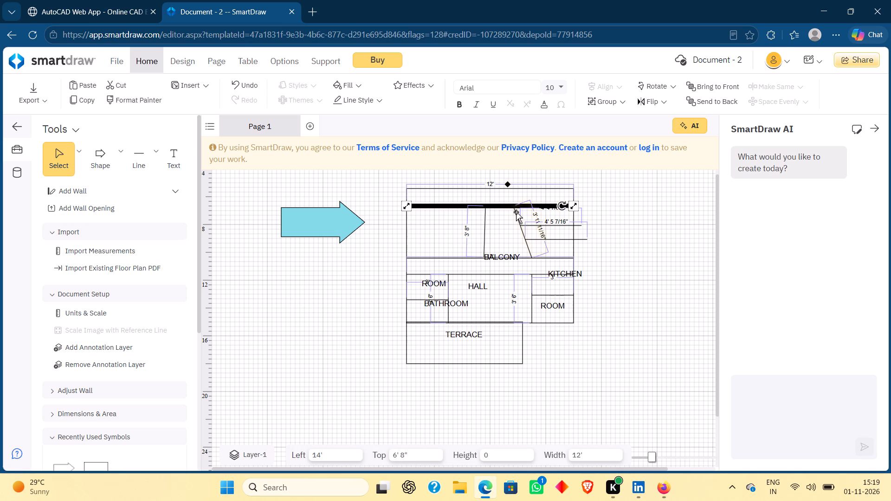
{"action": "left_click", "coordinate": [516, 212]}
{"action": "left_click_drag", "start_coordinate": [514, 207], "coordinate": [524, 208]}
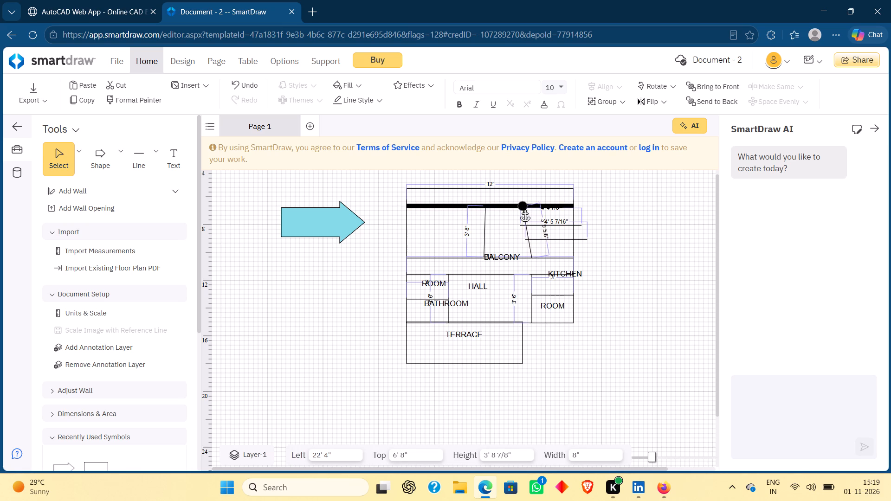
{"action": "left_click_drag", "start_coordinate": [524, 208], "coordinate": [532, 211]}
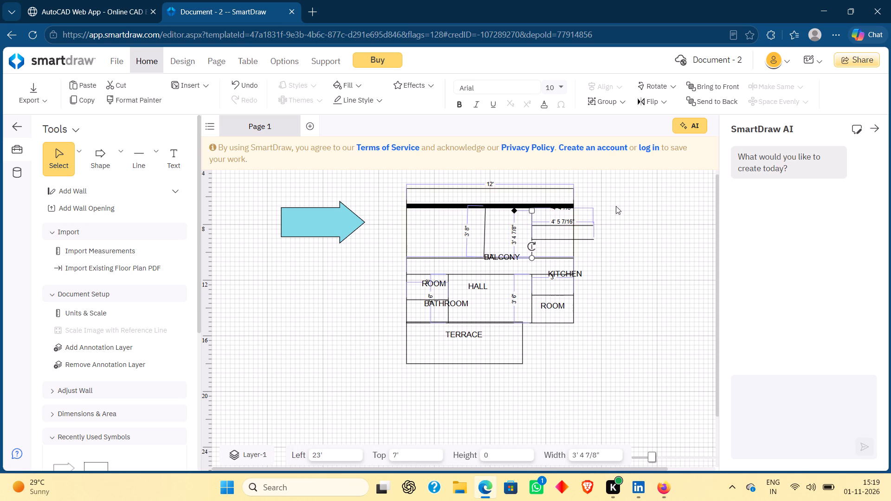
{"action": "left_click", "coordinate": [659, 215]}
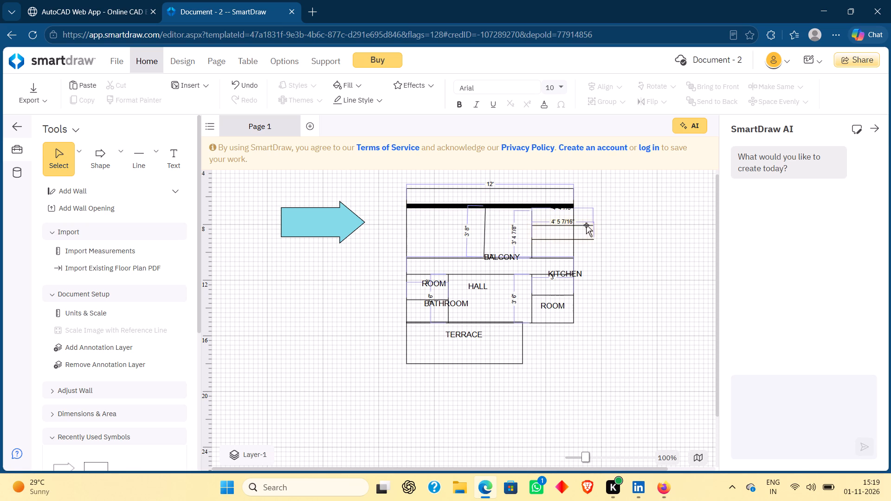
Shorten the upper horizontal line beside the second vertical line to about 3' 4", keeping it level.
{"action": "left_click", "coordinate": [586, 225]}
{"action": "left_click_drag", "start_coordinate": [594, 225], "coordinate": [581, 227]}
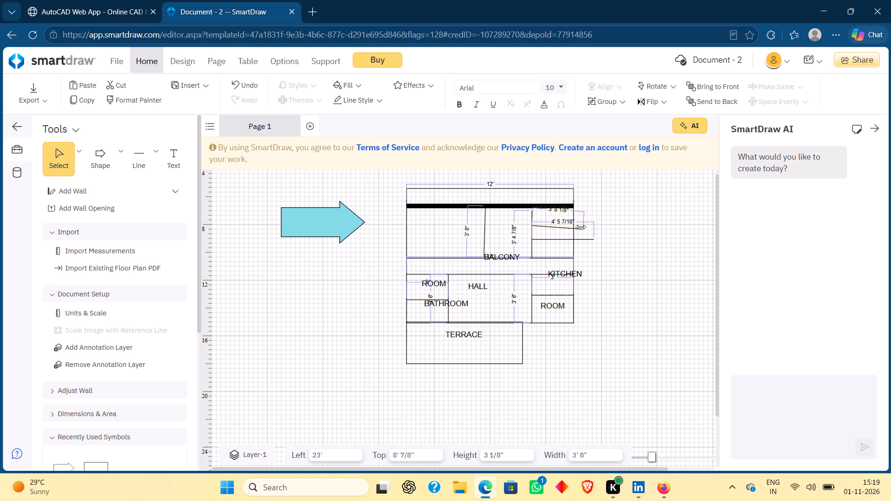
{"action": "left_click_drag", "start_coordinate": [581, 227], "coordinate": [576, 224]}
{"action": "left_click", "coordinate": [629, 196]}
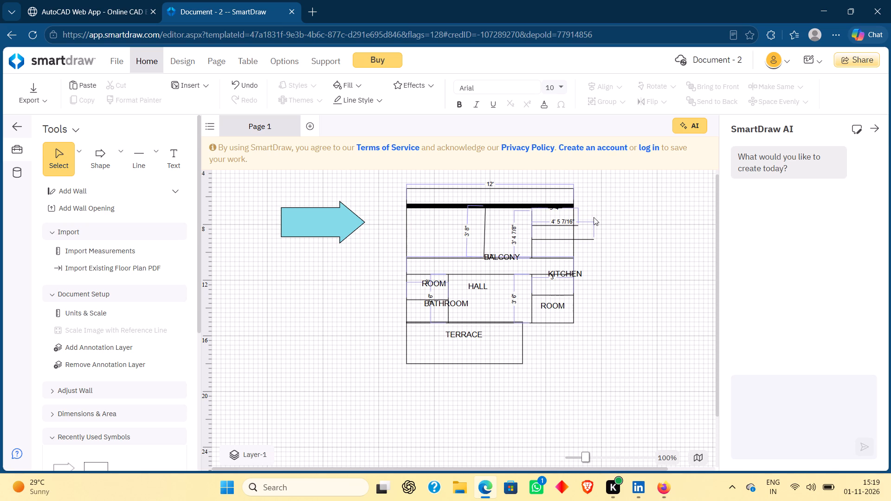
Shorten the lower horizontal line to about 3' so it ends on the top rectangle's right edge.
{"action": "left_click", "coordinate": [586, 237]}
{"action": "left_click", "coordinate": [586, 240]}
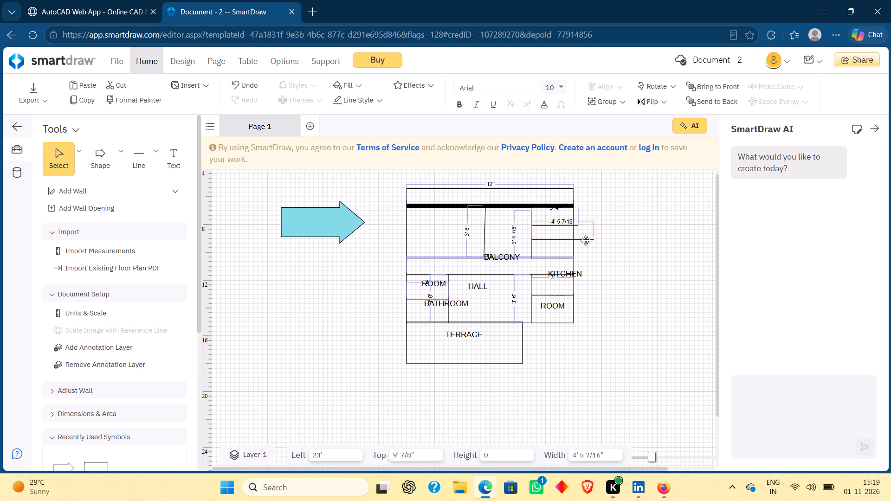
{"action": "left_click_drag", "start_coordinate": [594, 239], "coordinate": [573, 242]}
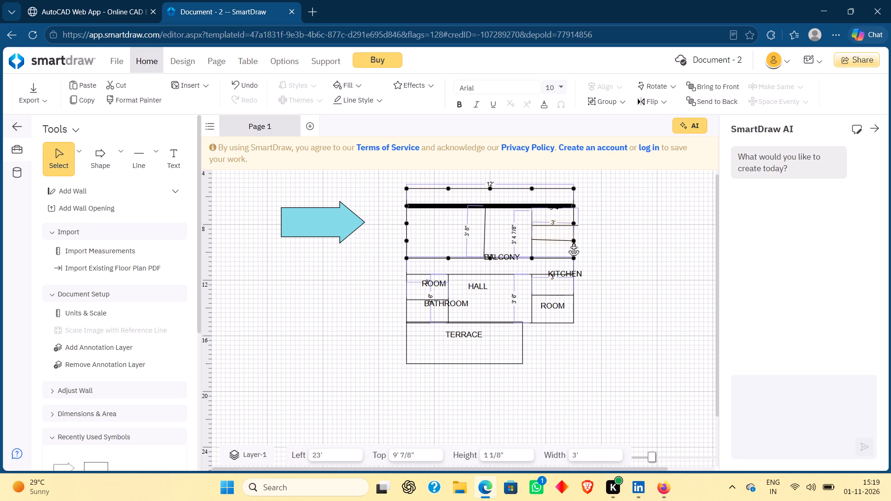
{"action": "left_click_drag", "start_coordinate": [573, 242], "coordinate": [575, 239]}
{"action": "left_click", "coordinate": [600, 229]}
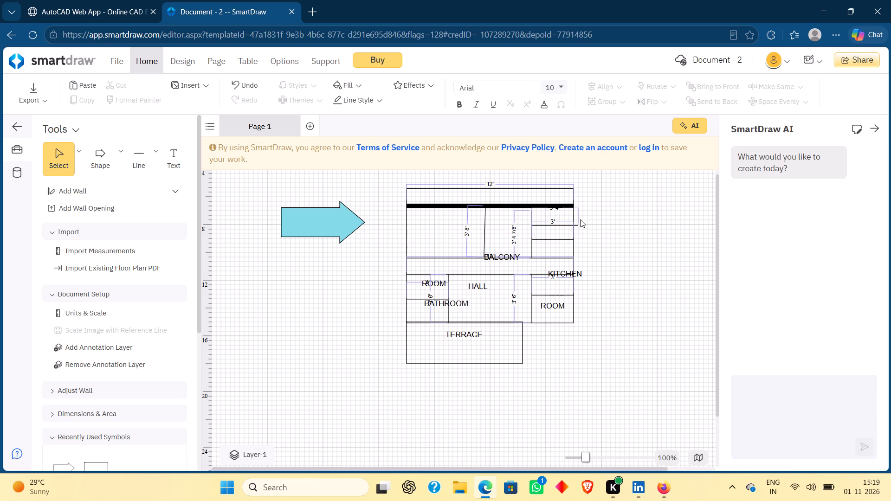
Pull the upper horizontal line's outer end back onto the top rectangle's right edge, about 3' long.
{"action": "left_click", "coordinate": [575, 224]}
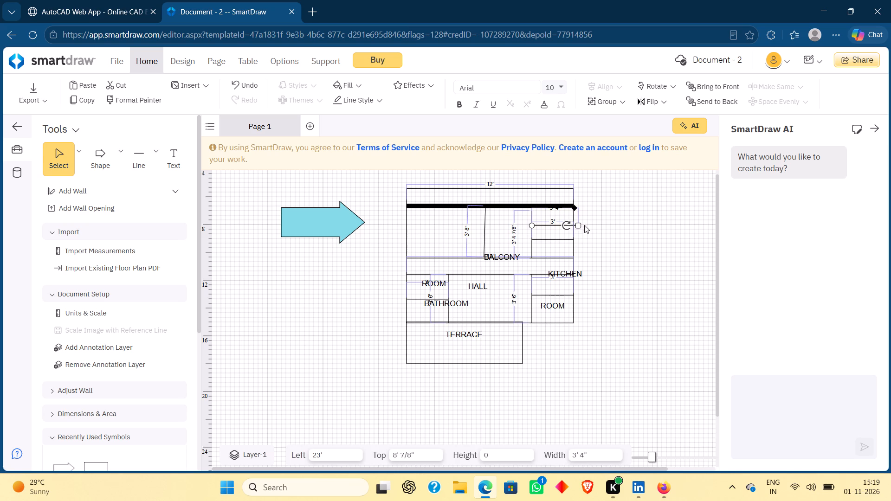
{"action": "left_click_drag", "start_coordinate": [578, 226], "coordinate": [572, 226]}
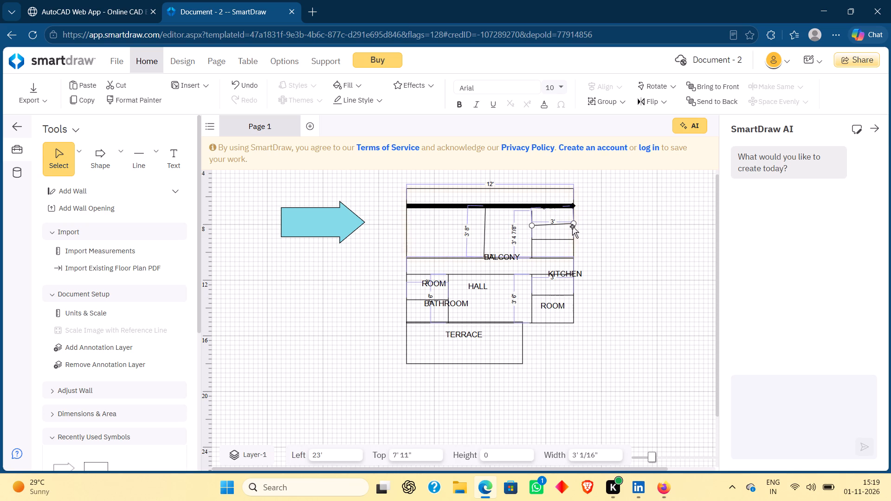
{"action": "left_click", "coordinate": [612, 224]}
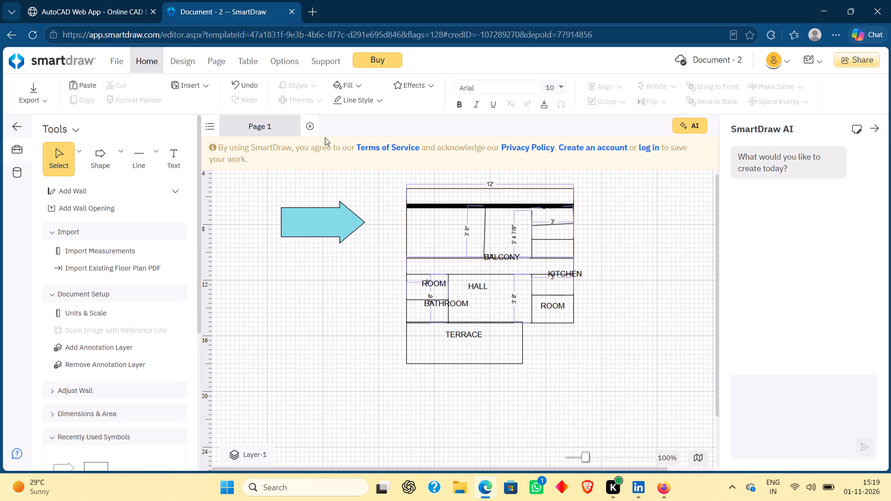
Draw a nearly horizontal line about 5' 7 1/2" long from the top rectangle's left edge to the first vertical line.
{"action": "left_click", "coordinate": [136, 156]}
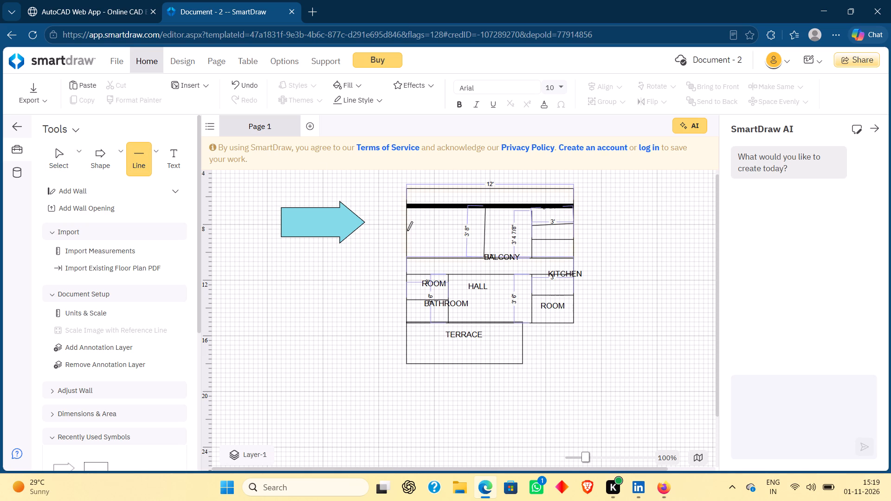
{"action": "left_click_drag", "start_coordinate": [407, 231], "coordinate": [460, 228]}
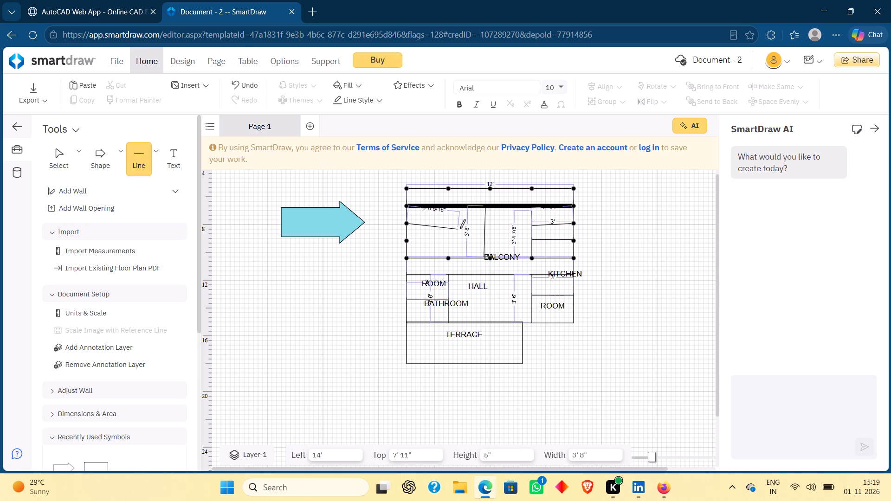
{"action": "left_click_drag", "start_coordinate": [460, 228], "coordinate": [483, 229]}
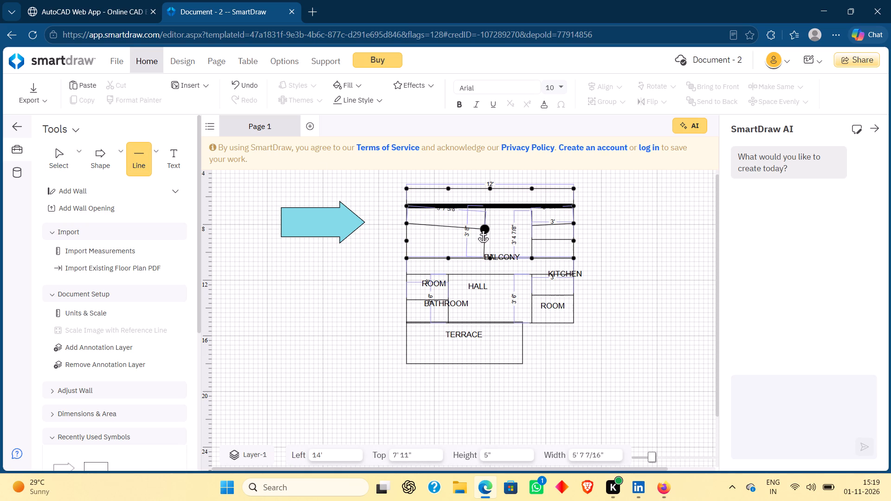
{"action": "left_click_drag", "start_coordinate": [483, 229], "coordinate": [484, 230]}
{"action": "left_click_drag", "start_coordinate": [407, 223], "coordinate": [407, 231]}
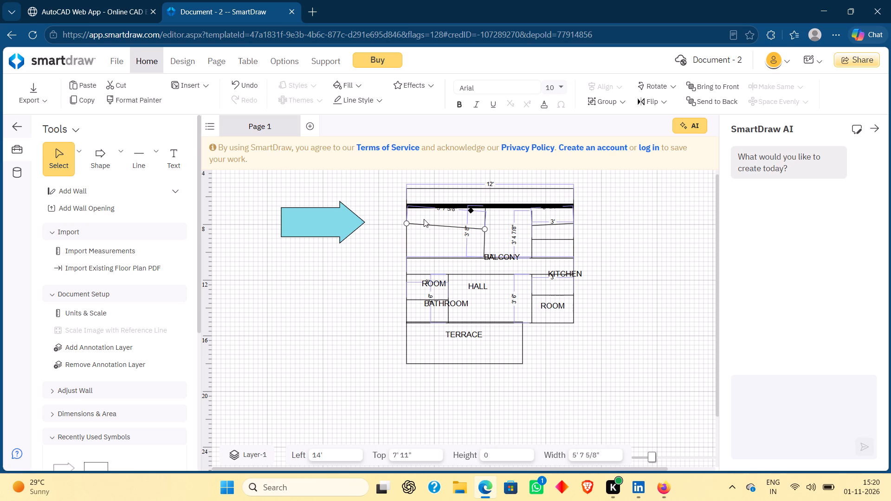
{"action": "left_click_drag", "start_coordinate": [408, 222], "coordinate": [408, 227]}
{"action": "left_click", "coordinate": [374, 257]}
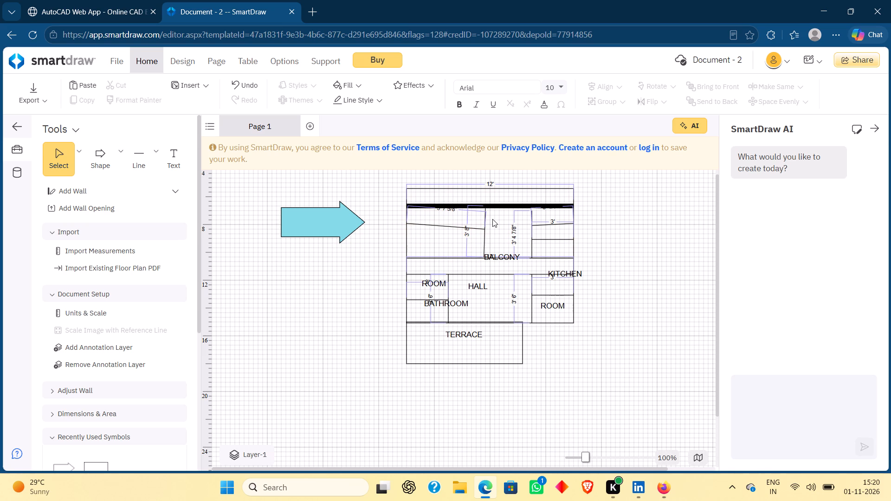
{"action": "left_click", "coordinate": [437, 223]}
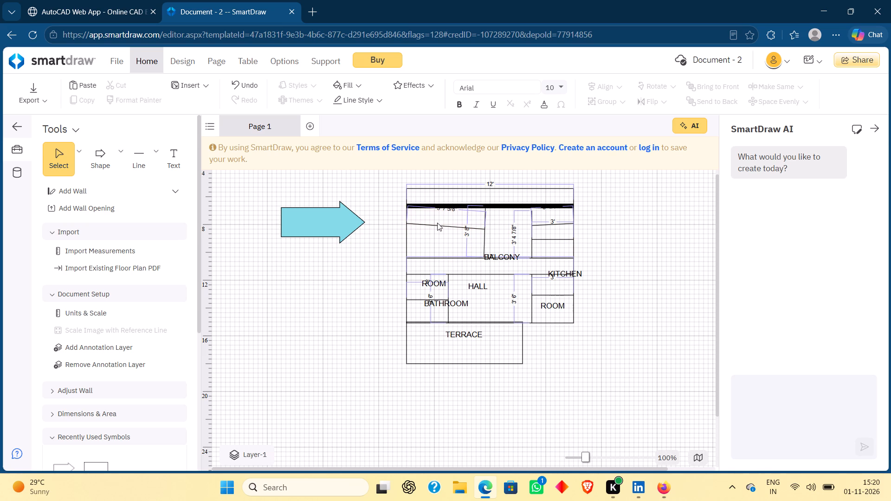
{"action": "left_click", "coordinate": [434, 226]}
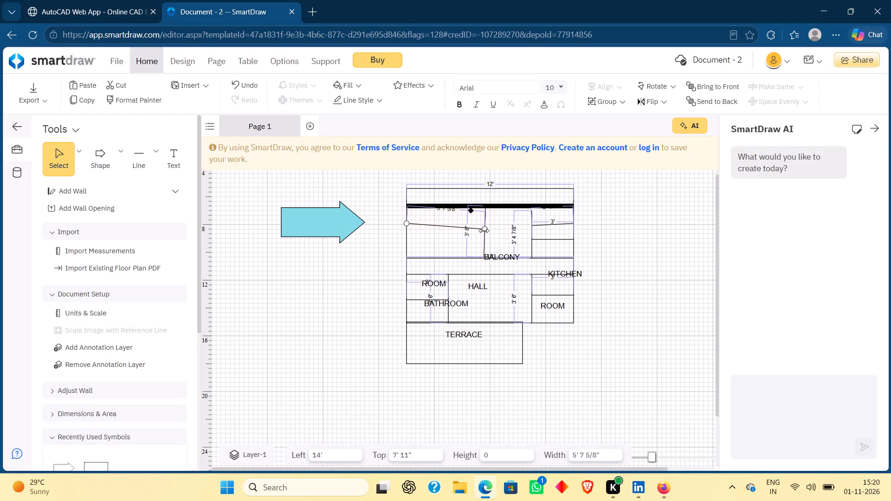
{"action": "left_click", "coordinate": [484, 230]}
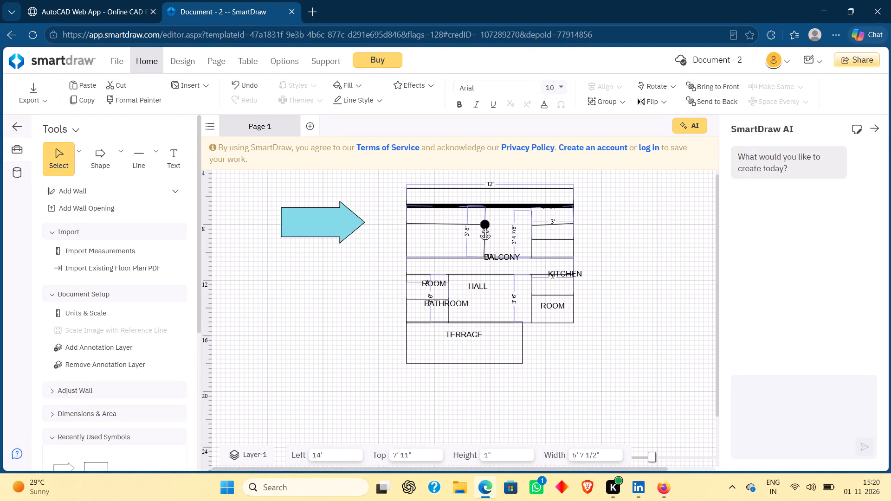
{"action": "left_click", "coordinate": [352, 284]}
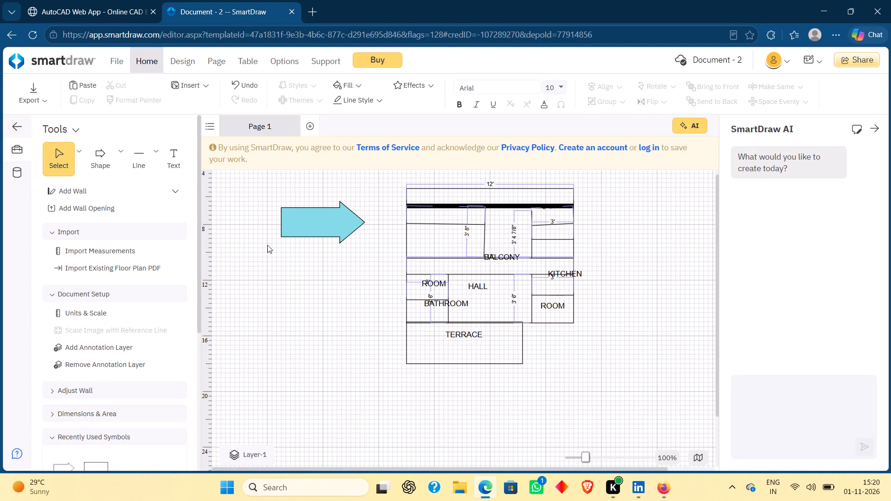
Add the text label ROOM in the top rectangle's left compartment, below the new horizontal line.
{"action": "left_click", "coordinate": [167, 150]}
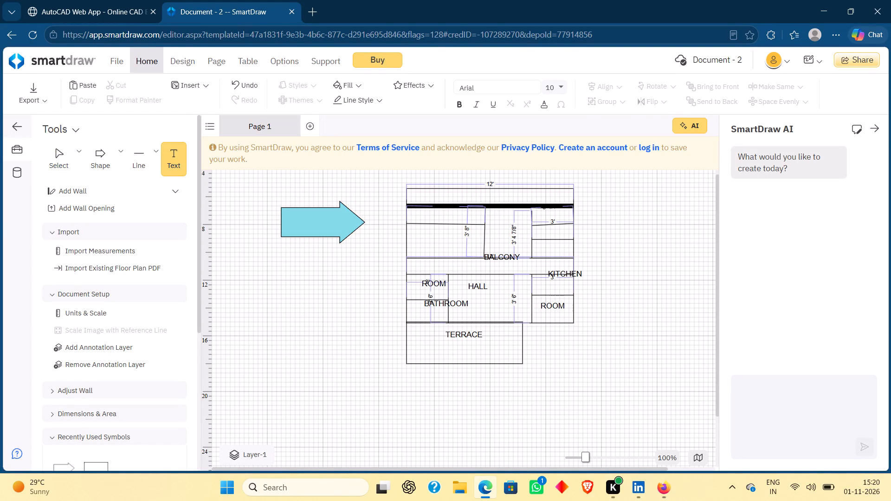
{"action": "left_click", "coordinate": [417, 242]}
{"action": "key", "text": "4"}
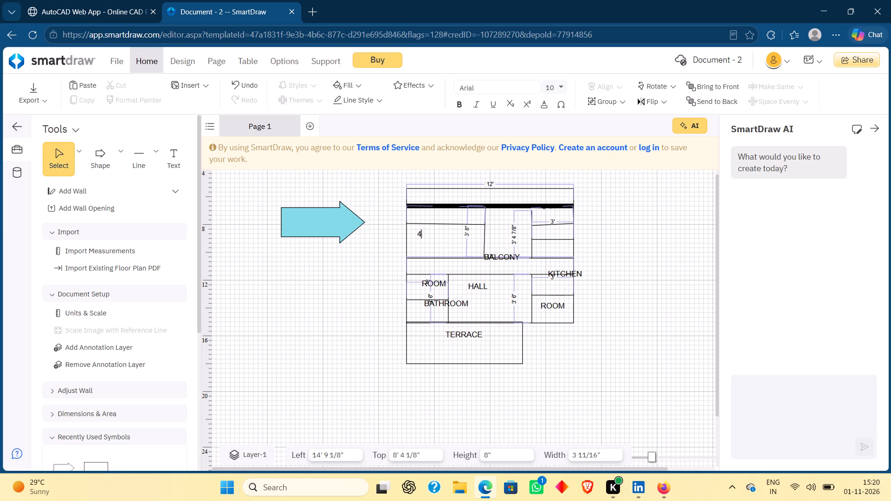
{"action": "key", "text": "BackSpace"}
{"action": "key", "text": "r"}
{"action": "type", "text": "OOM"}
Add the text label BALCONY in the strip above the thick horizontal line at the top of the plan.
{"action": "left_click", "coordinate": [452, 194]}
{"action": "left_click", "coordinate": [169, 156]}
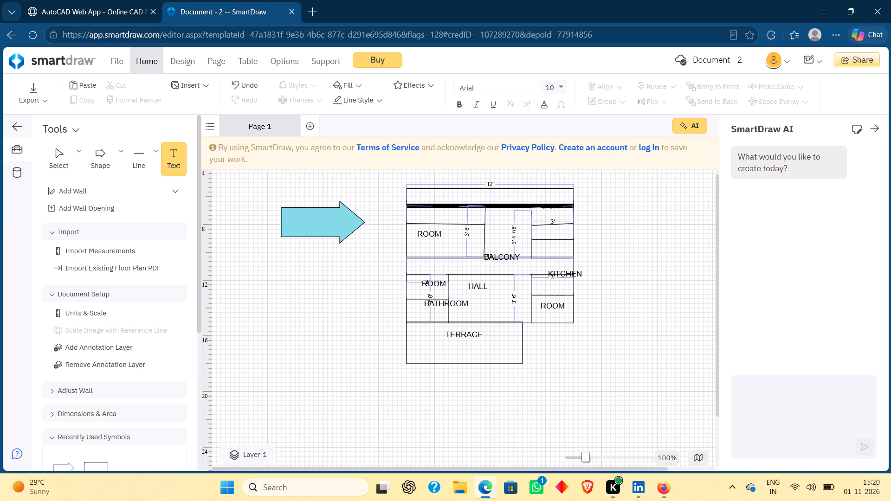
{"action": "left_click", "coordinate": [457, 195]}
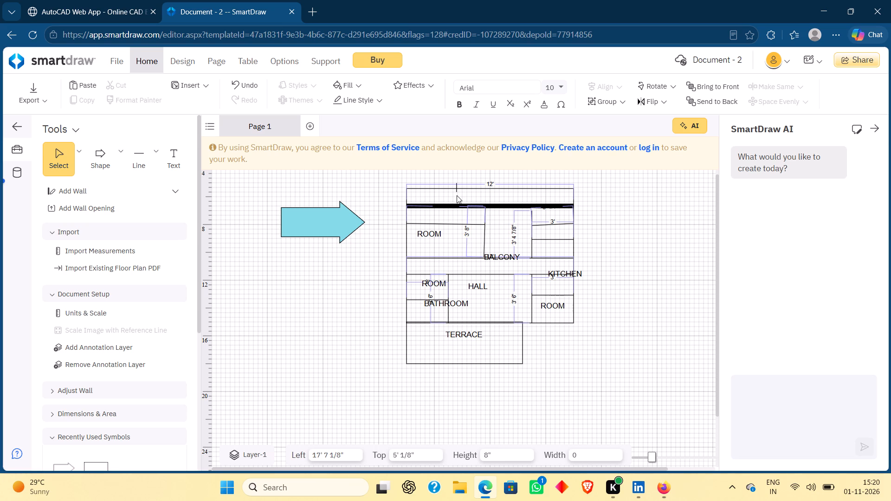
{"action": "type", "text": "BA"}
{"action": "type", "text": "LCONY"}
Add the text label ROOM2 in the top rectangle's upper-left compartment, just below the thick line.
{"action": "left_click", "coordinate": [174, 167]}
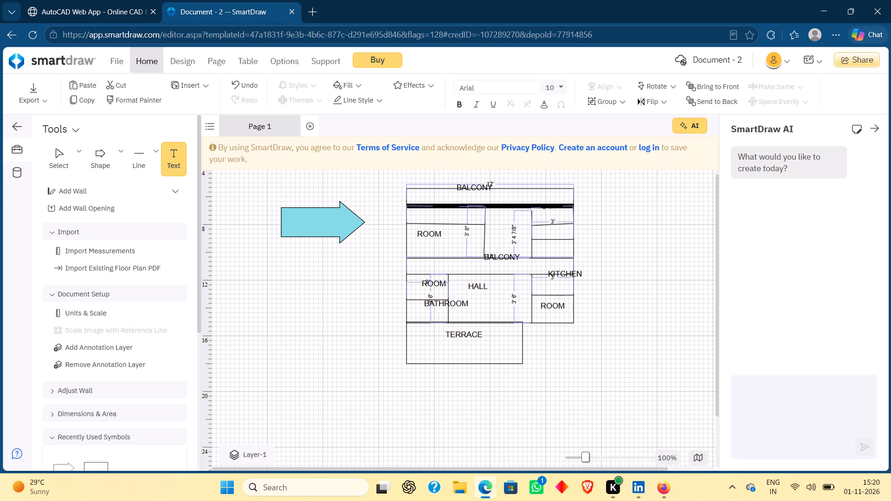
{"action": "left_click", "coordinate": [432, 215]}
{"action": "type", "text": "ROOM"}
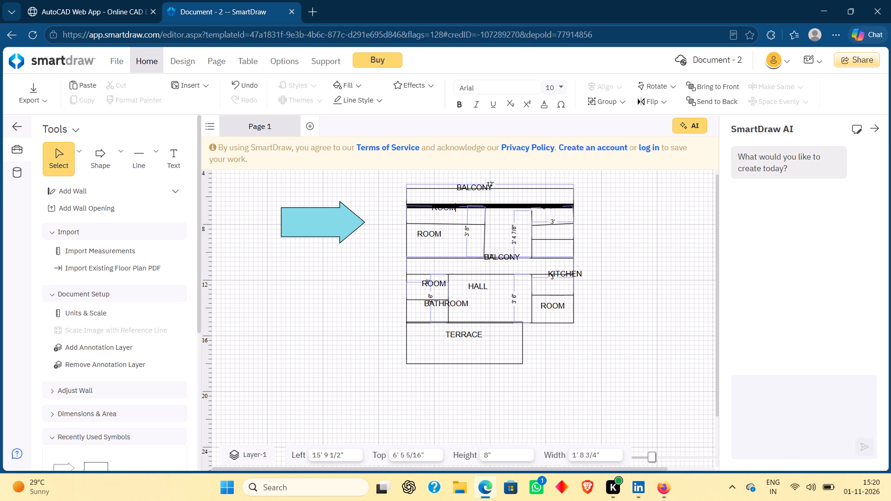
{"action": "key", "text": "2"}
Add the text label HALL in the top rectangle's middle compartment.
{"action": "left_click", "coordinate": [174, 145]}
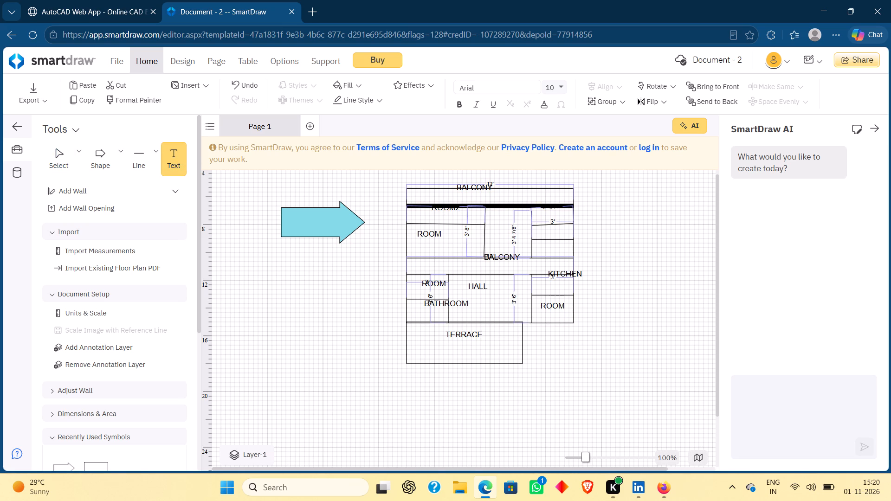
{"action": "left_click", "coordinate": [497, 228]}
{"action": "type", "text": "HA;;"}
{"action": "key", "text": "BackSpace"}
{"action": "key", "text": "BackSpace"}
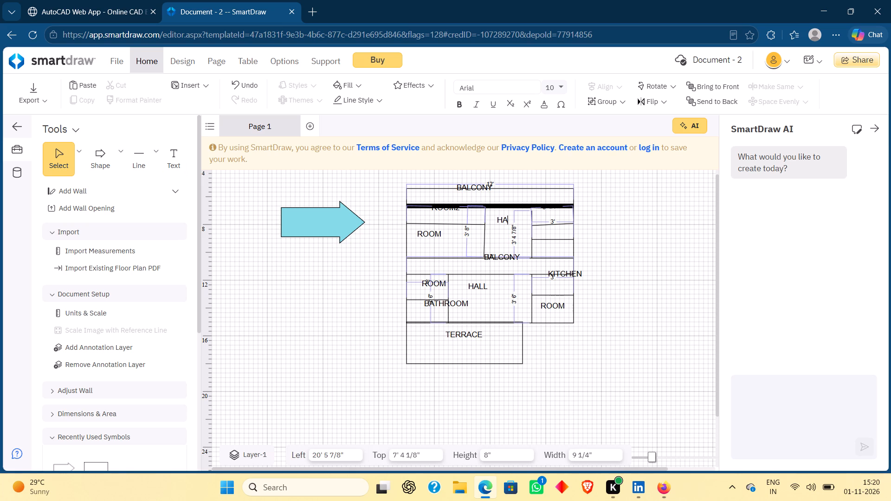
{"action": "type", "text": "LL"}
Add the text label KITCHEN in the uppermost of the top rectangle's three right-hand compartments.
{"action": "left_click", "coordinate": [179, 156]}
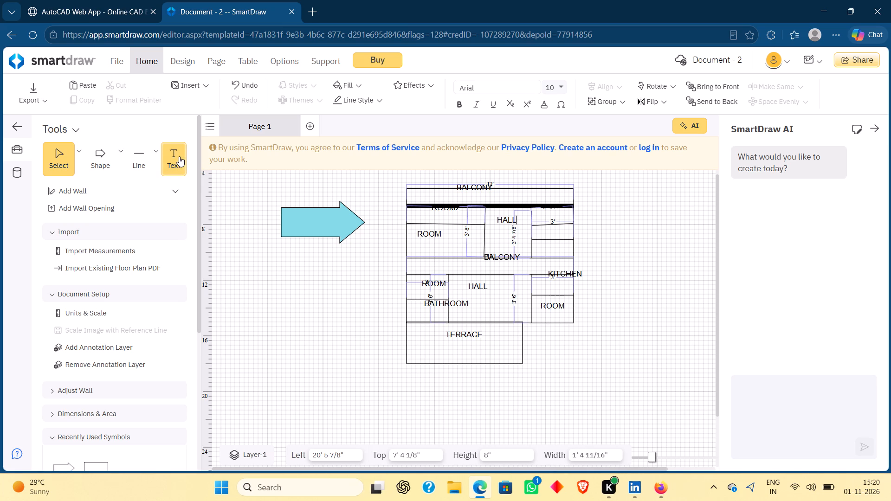
{"action": "left_click", "coordinate": [542, 217]}
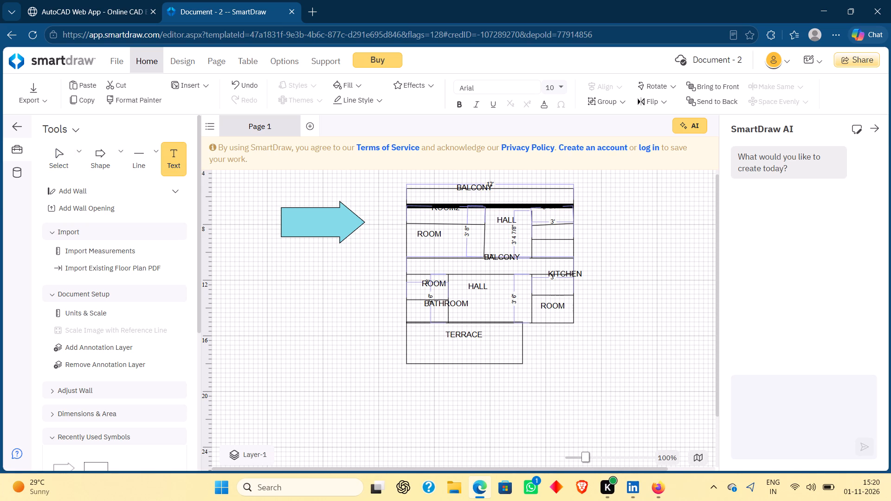
{"action": "type", "text": "KITCHEN"}
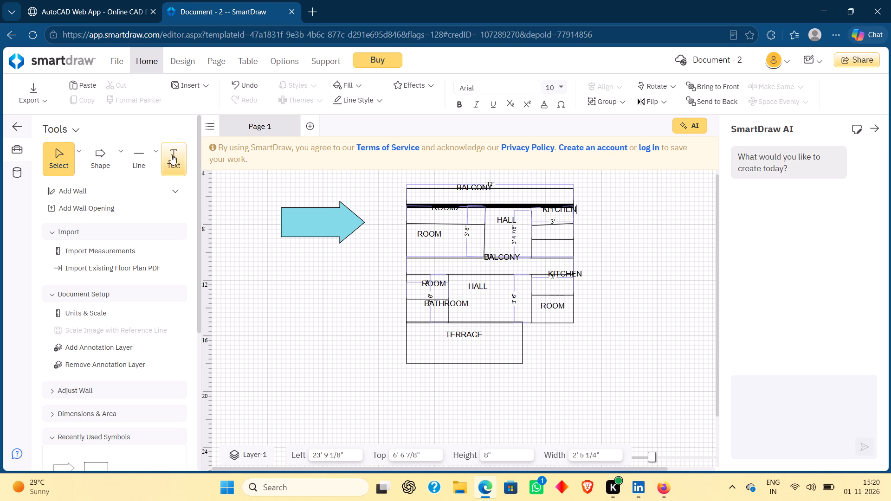
Add the text label BATHROOM in the middle of the top rectangle's three right-hand compartments.
{"action": "left_click", "coordinate": [169, 153]}
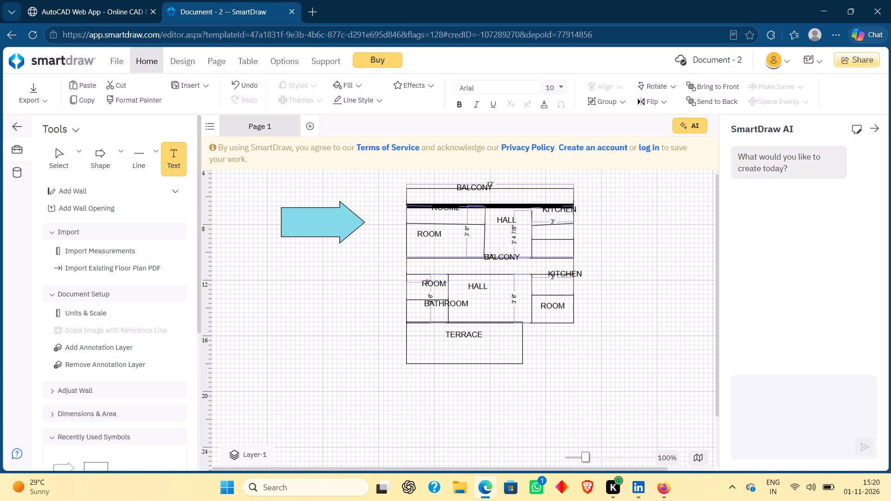
{"action": "left_click", "coordinate": [541, 229]}
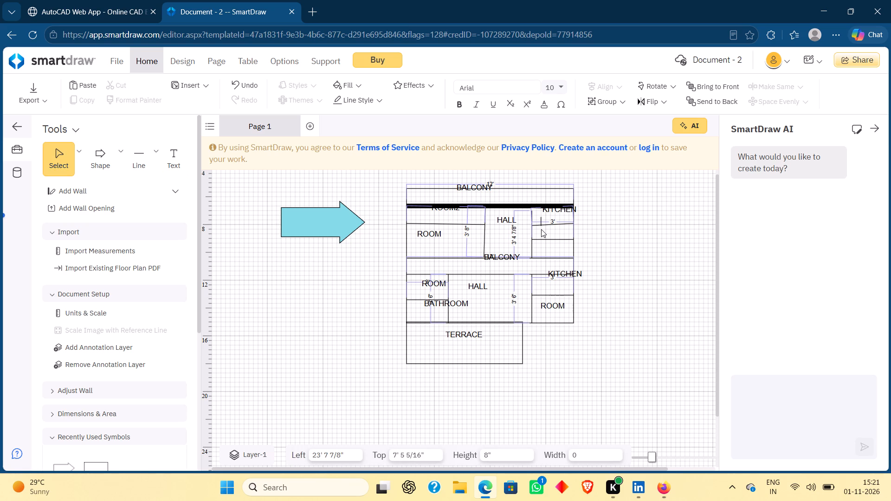
{"action": "key", "text": "b"}
{"action": "type", "text": "ATHROO"}
{"action": "key", "text": "m"}
Add a second BATHROOM text label in the lowest of the top rectangle's three right-hand compartments.
{"action": "left_click", "coordinate": [178, 151]}
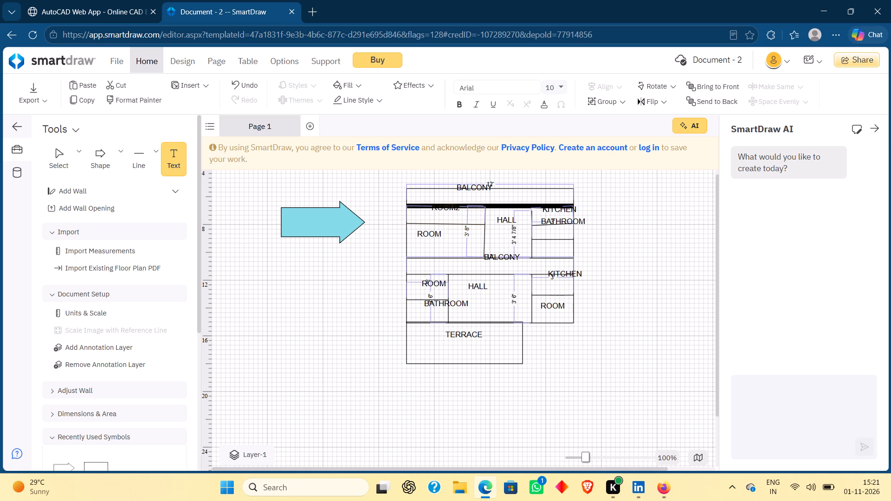
{"action": "left_click", "coordinate": [541, 251]}
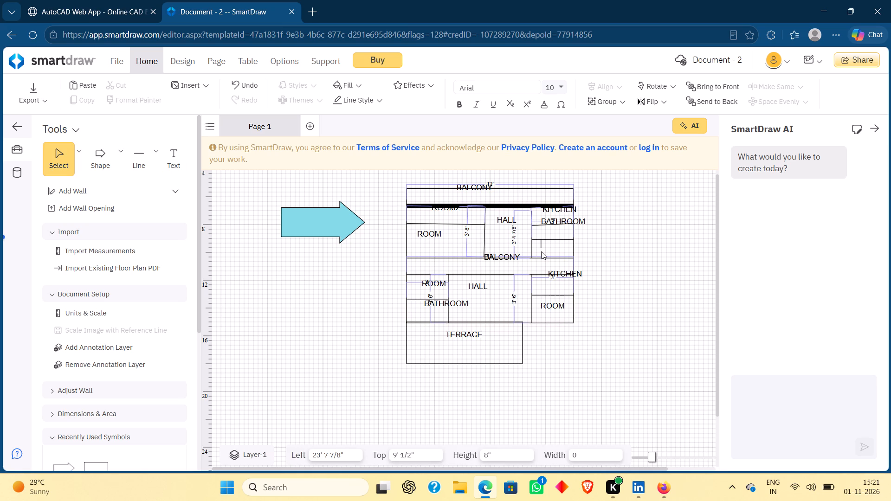
{"action": "type", "text": "BAQ"}
{"action": "key", "text": "BackSpace"}
{"action": "type", "text": "THROO"}
{"action": "key", "text": "m"}
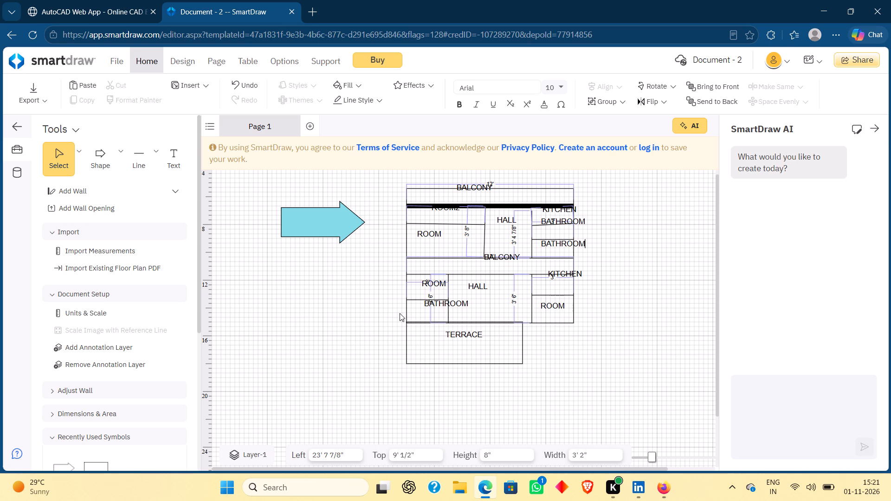
{"action": "left_click", "coordinate": [296, 286]}
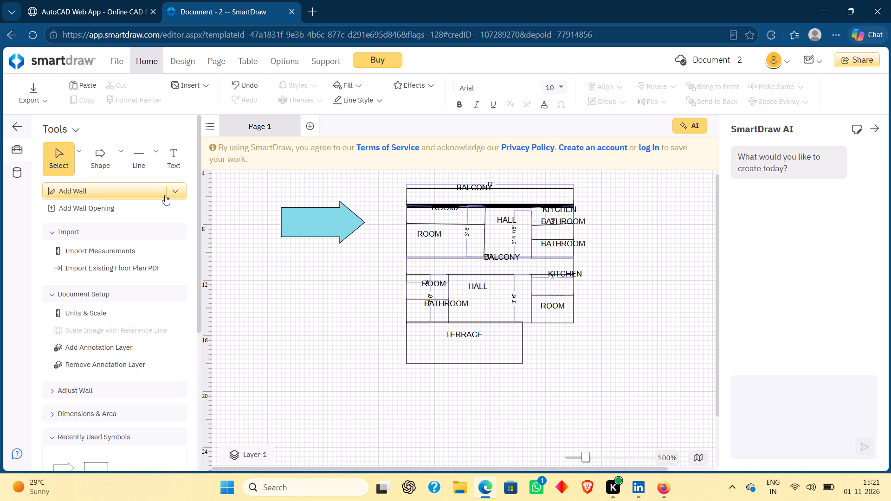
Draw a vertical line about 2' 11 1/8" long down from the middle rectangle's bottom edge, just right of the terrace.
{"action": "left_click", "coordinate": [137, 162]}
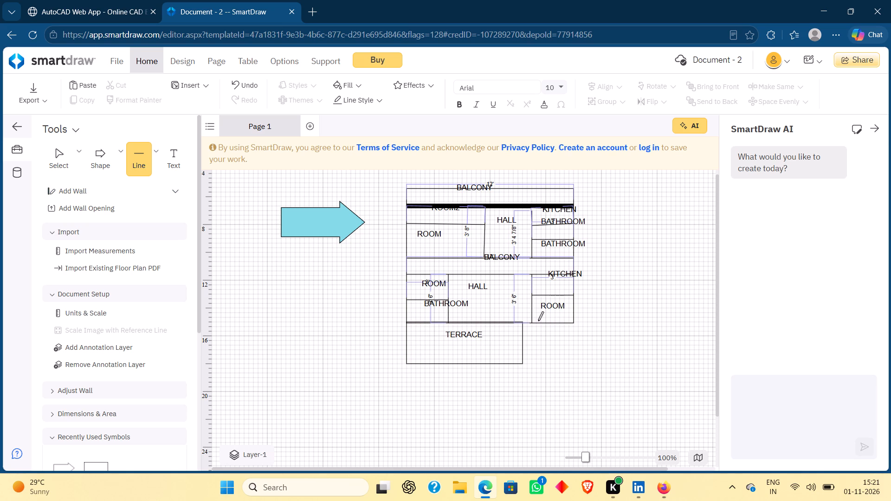
{"action": "left_click_drag", "start_coordinate": [532, 324], "coordinate": [531, 354]}
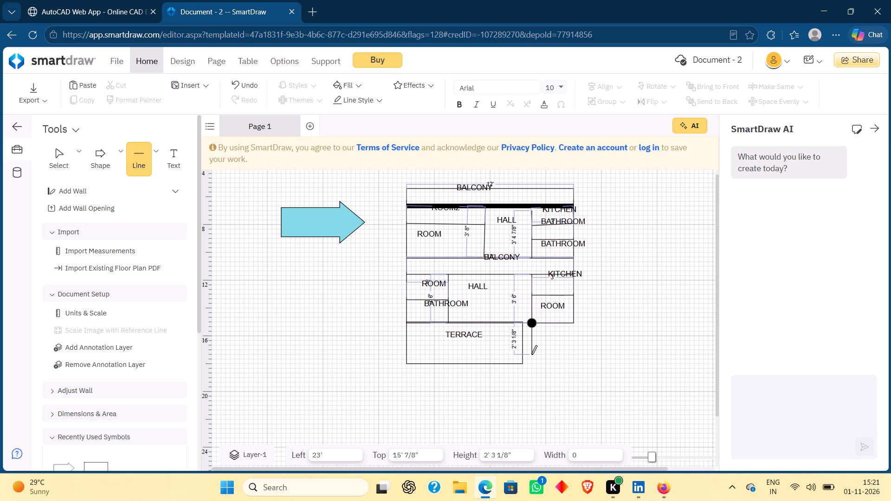
{"action": "left_click_drag", "start_coordinate": [531, 354], "coordinate": [532, 362]}
{"action": "left_click", "coordinate": [532, 362]}
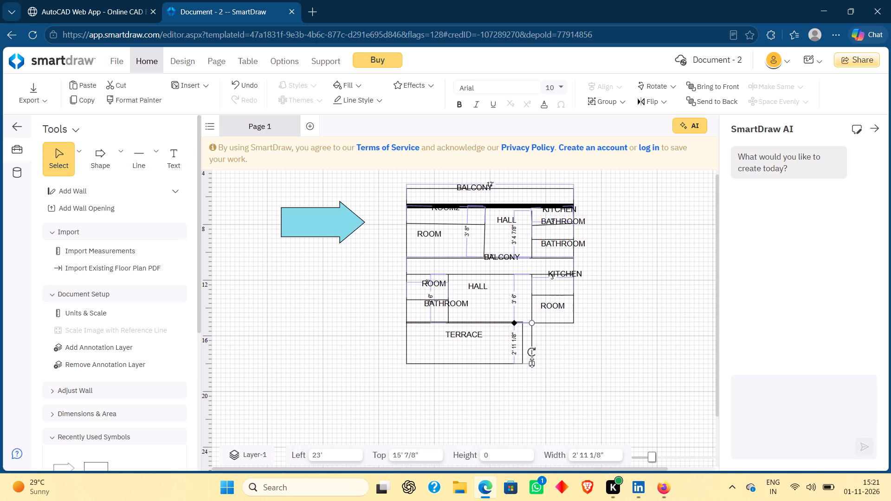
Draw an 8" horizontal line from the terrace's lower-right corner to the new vertical line's lower end, closing the narrow strip.
{"action": "left_click", "coordinate": [131, 150]}
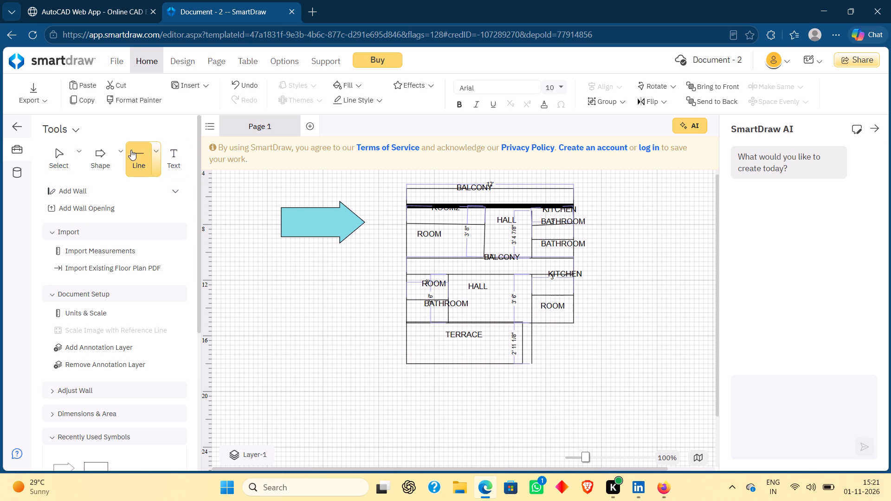
{"action": "left_click", "coordinate": [523, 364]}
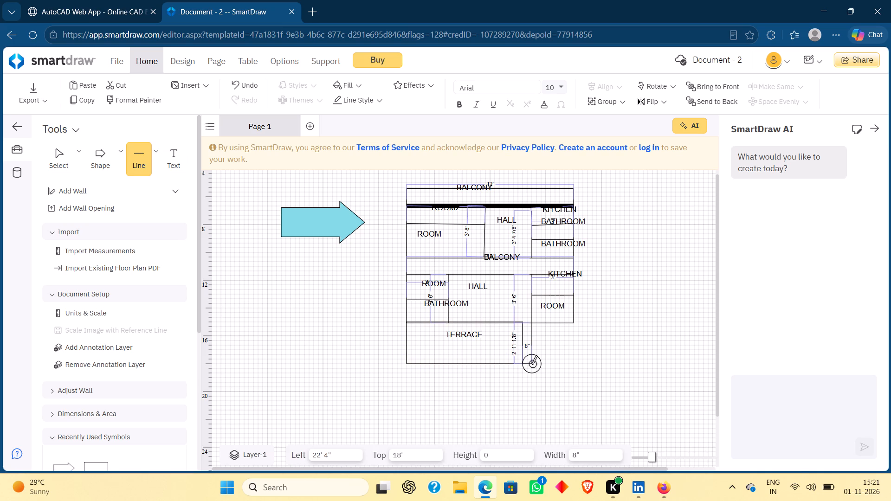
{"action": "left_click", "coordinate": [532, 364]}
{"action": "left_click", "coordinate": [582, 362]}
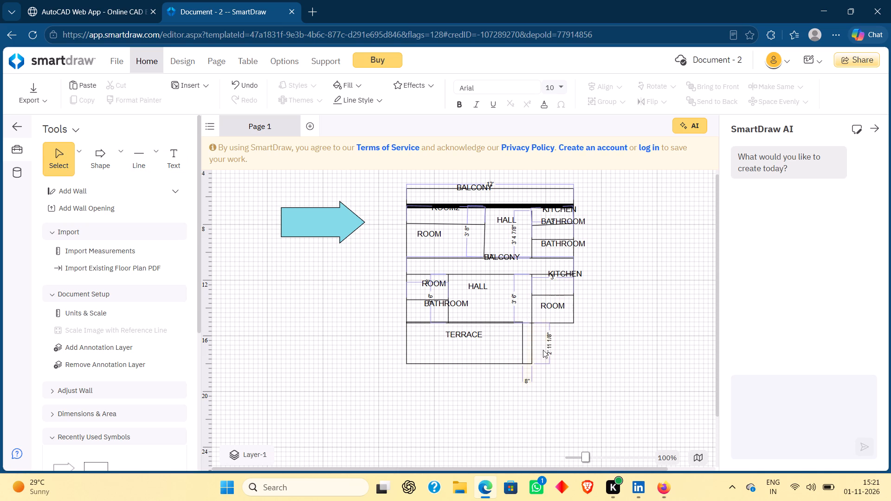
Add the text label STAIRS at the narrow strip beside the terrace.
{"action": "left_click", "coordinate": [175, 168]}
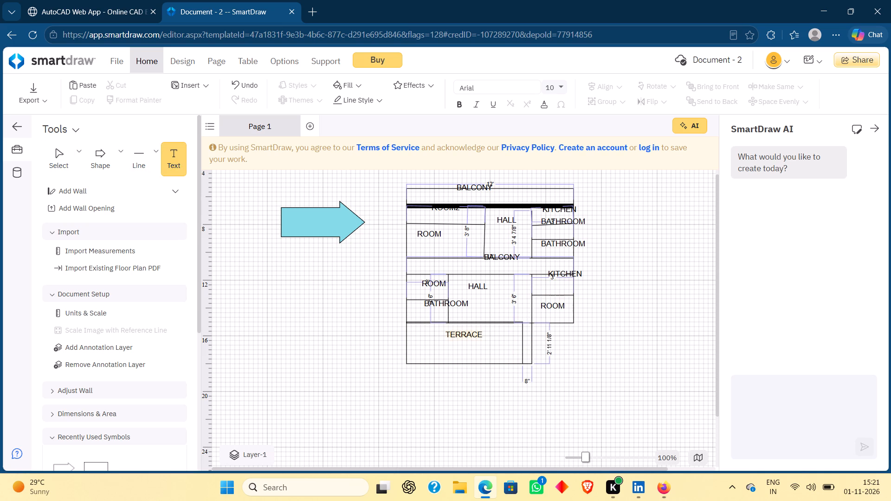
{"action": "left_click", "coordinate": [526, 351]}
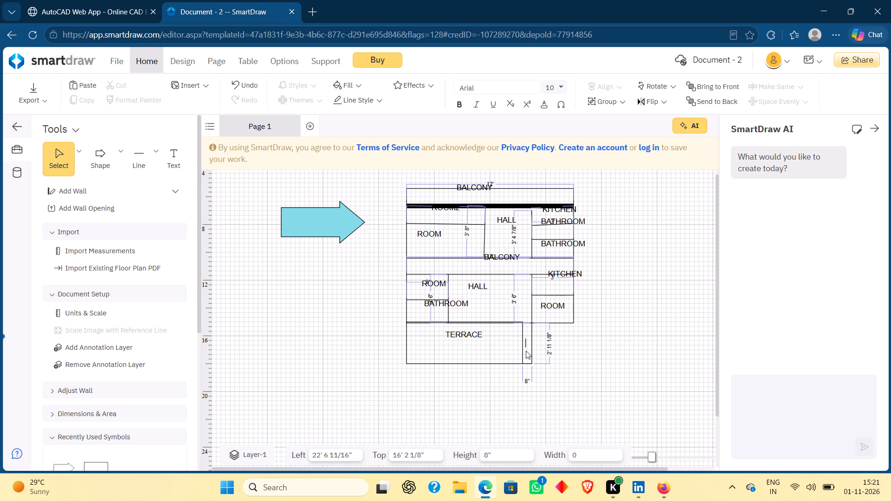
{"action": "type", "text": "STAIRS"}
{"action": "left_click", "coordinate": [596, 348]}
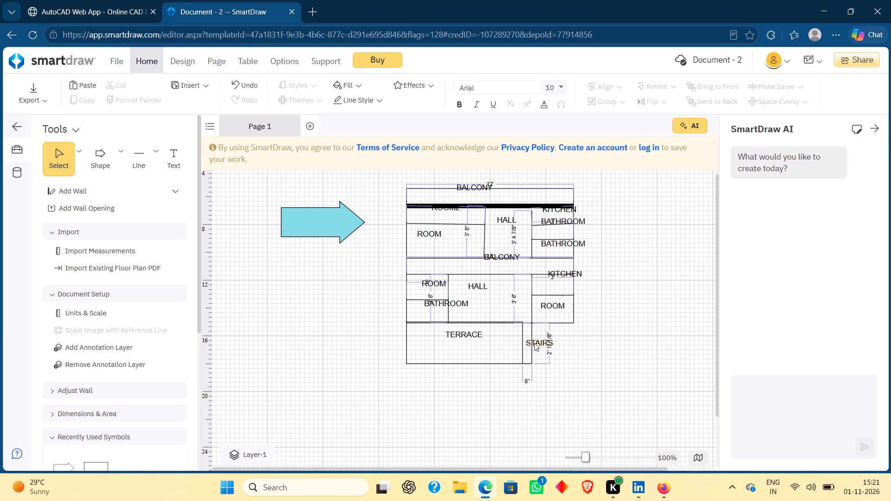
Rotate the STAIRS label to vertical, reading upwards, and place it inside the narrow strip beside the terrace.
{"action": "left_click", "coordinate": [534, 343]}
{"action": "left_click_drag", "start_coordinate": [517, 331], "coordinate": [526, 358]}
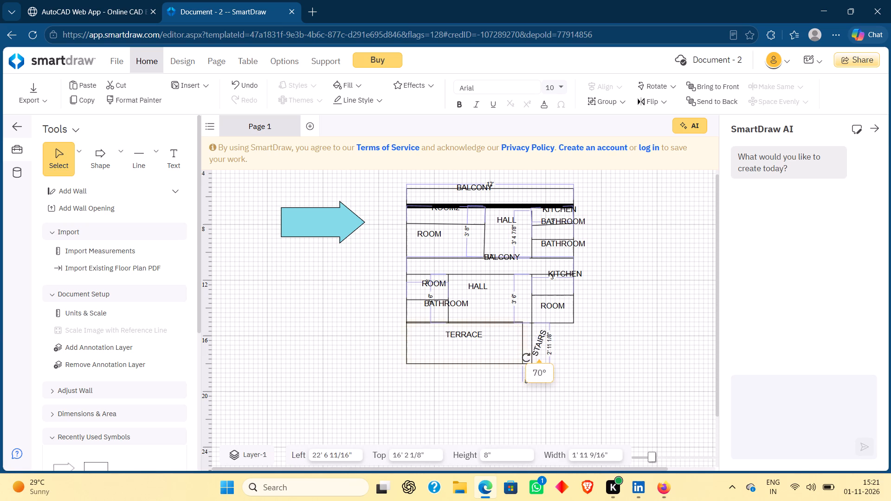
{"action": "left_click_drag", "start_coordinate": [526, 358], "coordinate": [531, 358]}
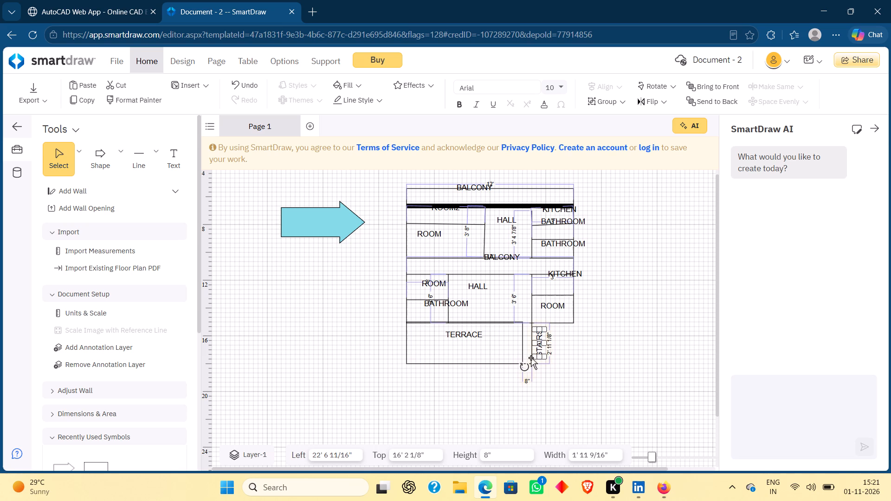
{"action": "left_click_drag", "start_coordinate": [537, 346], "coordinate": [526, 347]}
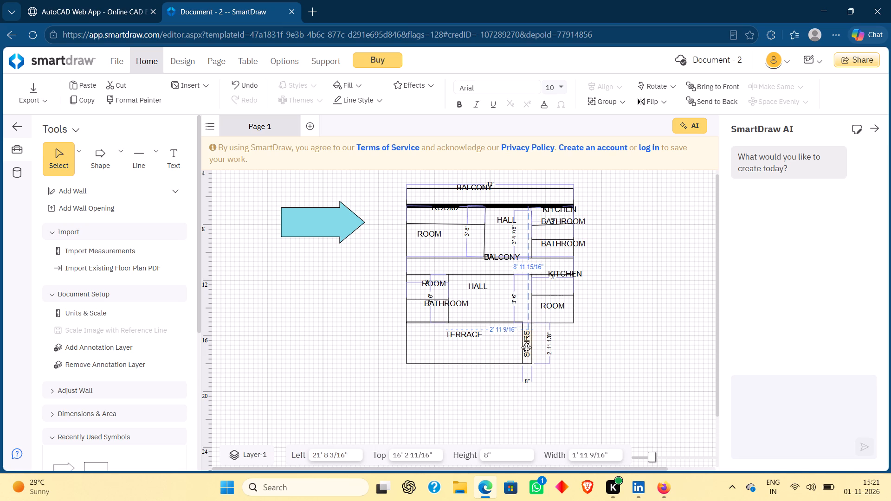
{"action": "left_click_drag", "start_coordinate": [526, 347], "coordinate": [527, 347]}
{"action": "left_click", "coordinate": [630, 337]}
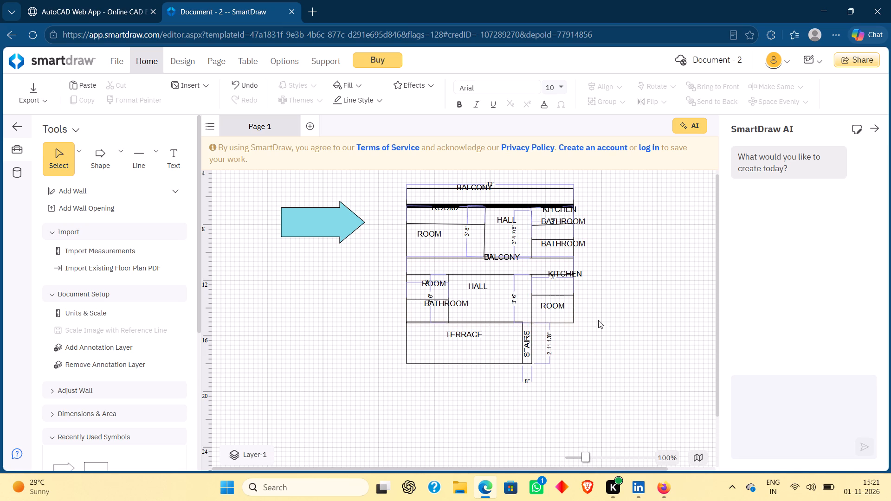
Move the middle rectangle's BATHROOM label fully inside its cell above the terrace, below the ROOM cell.
{"action": "left_click", "coordinate": [455, 300]}
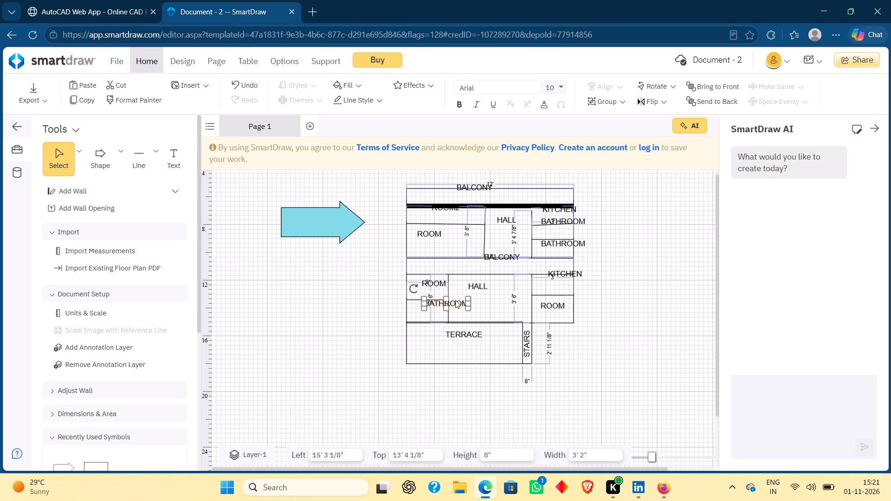
{"action": "left_click_drag", "start_coordinate": [469, 304], "coordinate": [449, 309]}
{"action": "left_click_drag", "start_coordinate": [445, 302], "coordinate": [433, 307]}
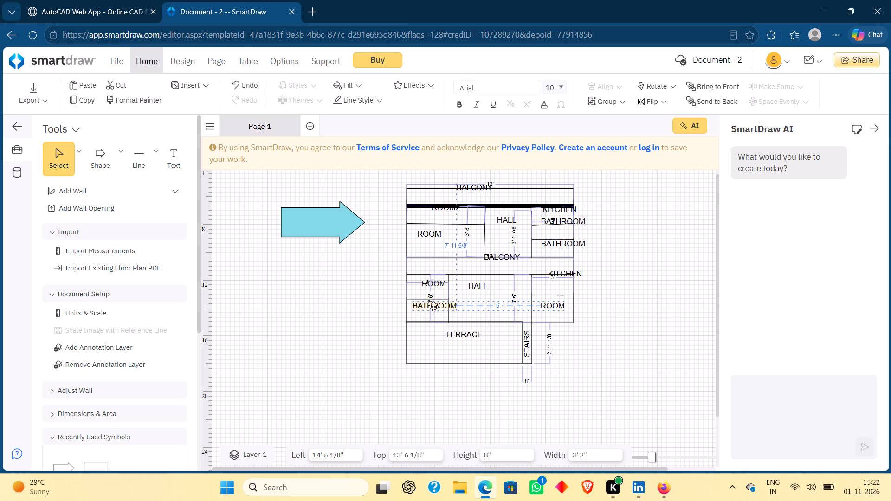
{"action": "left_click_drag", "start_coordinate": [433, 307], "coordinate": [428, 309]}
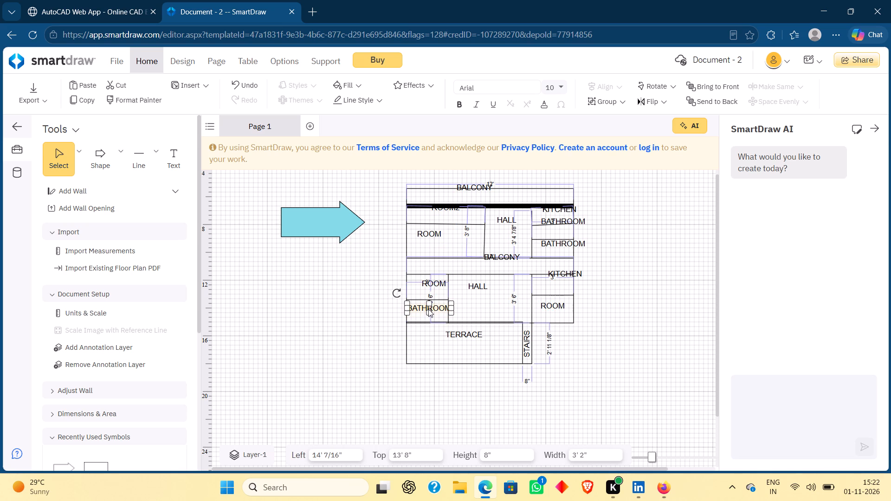
{"action": "left_click", "coordinate": [333, 345]}
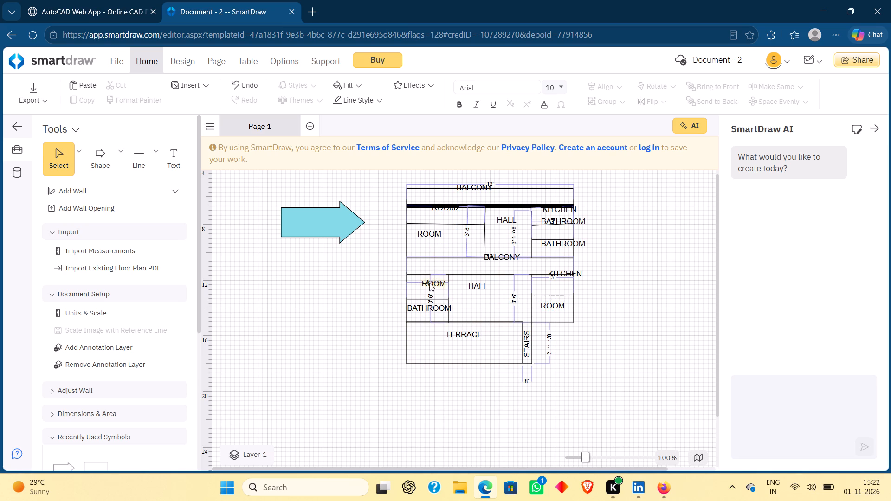
Centre the middle rectangle's ROOM, HALL and KITCHEN labels inside their own cells.
{"action": "left_click_drag", "start_coordinate": [429, 283], "coordinate": [423, 289]}
{"action": "left_click", "coordinate": [376, 298]}
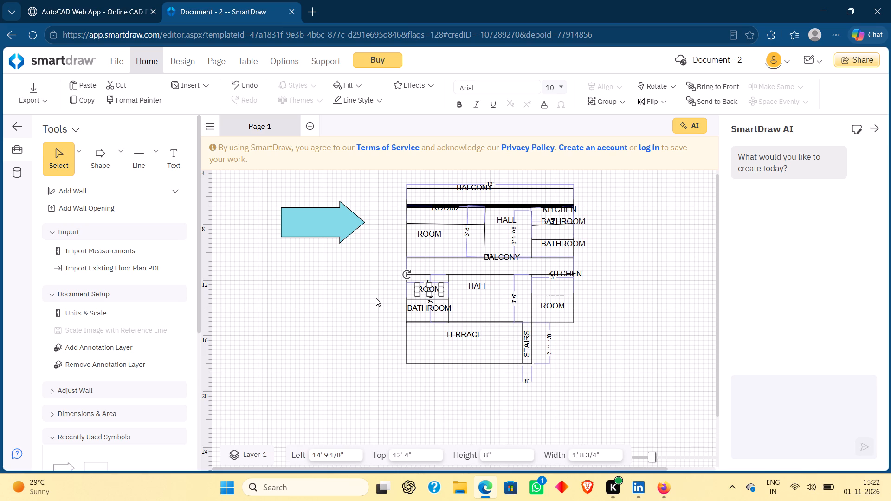
{"action": "left_click_drag", "start_coordinate": [480, 289], "coordinate": [487, 297]}
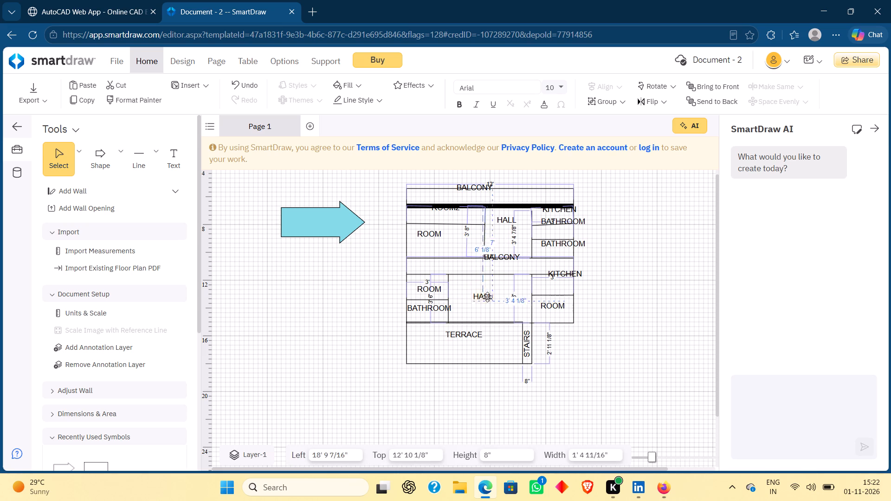
{"action": "left_click_drag", "start_coordinate": [487, 297], "coordinate": [490, 301]}
{"action": "left_click", "coordinate": [684, 283]}
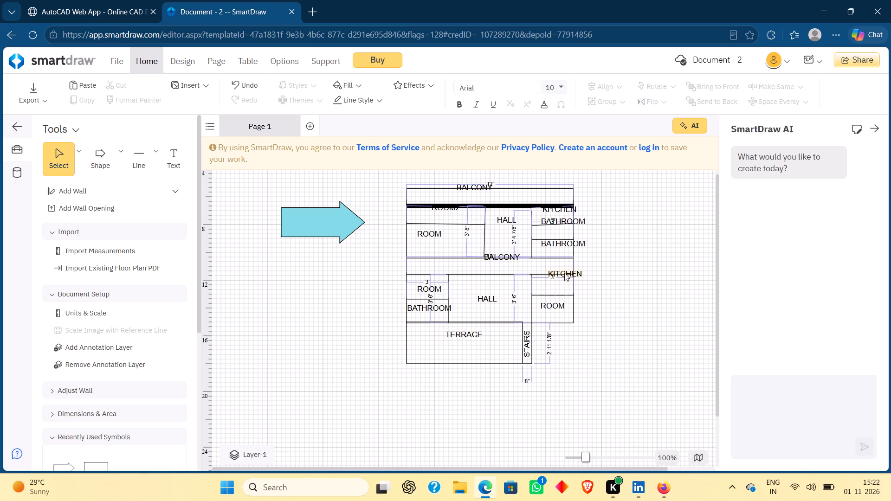
{"action": "left_click_drag", "start_coordinate": [564, 273], "coordinate": [553, 285]}
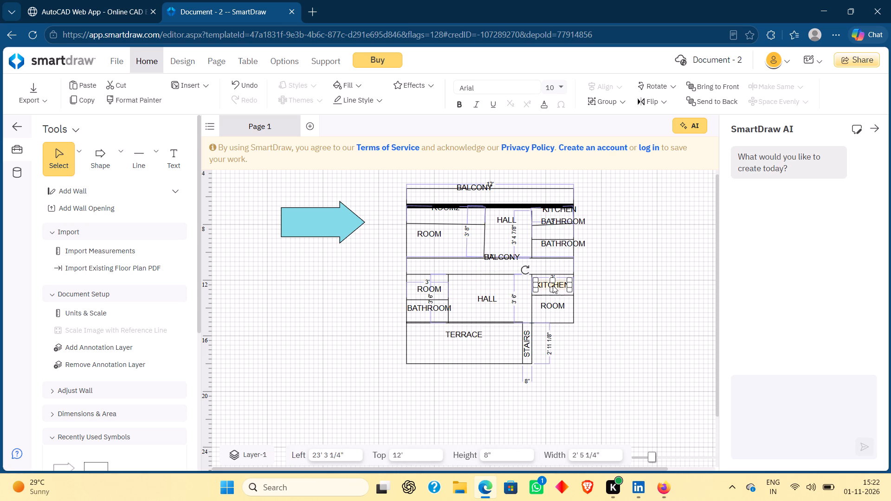
{"action": "left_click", "coordinate": [630, 273]}
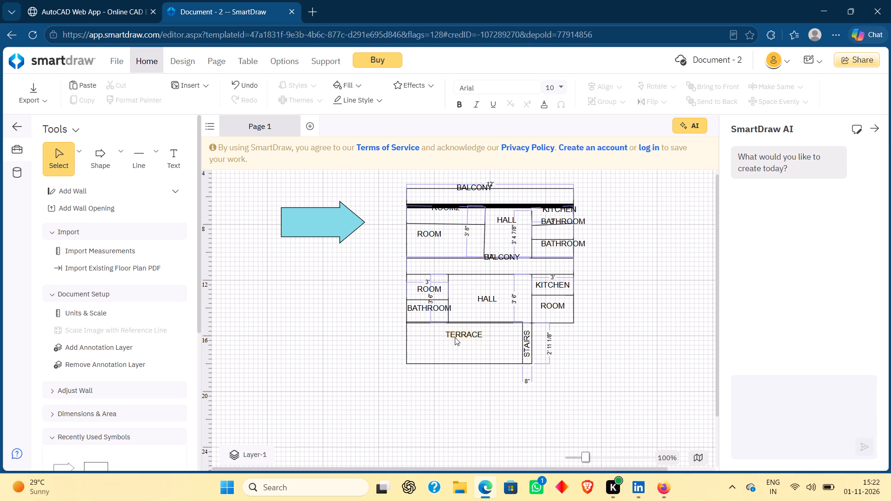
Move the TERRACE label slightly down and left to centre it vertically in the terrace.
{"action": "left_click_drag", "start_coordinate": [455, 336], "coordinate": [451, 341]}
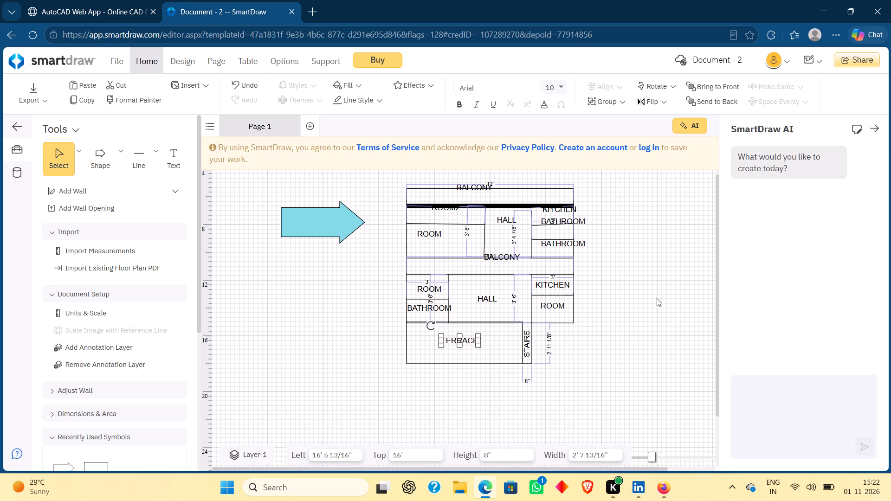
{"action": "left_click", "coordinate": [657, 298]}
Move the lower BALCONY label down off the boundary line into the balcony strip between the two floors.
{"action": "left_click_drag", "start_coordinate": [503, 255], "coordinate": [500, 263]}
{"action": "left_click", "coordinate": [674, 202]}
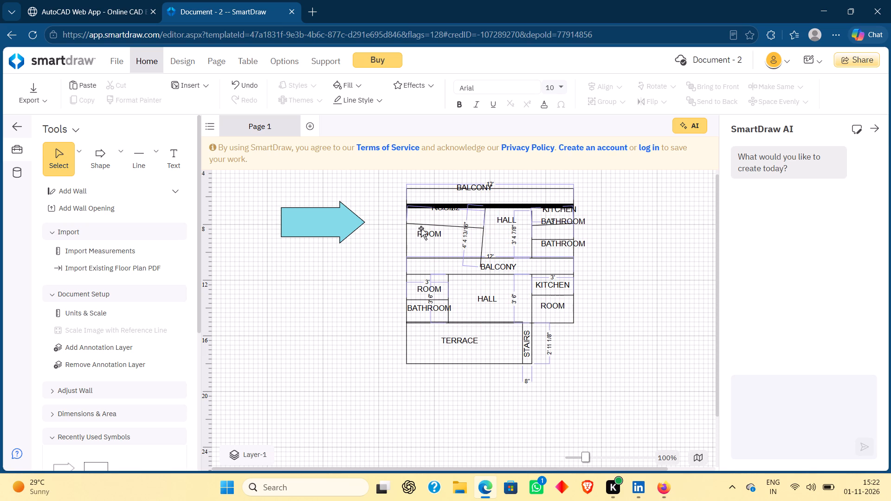
Move the upper floor's HALL label down to the vertical middle of its cell.
{"action": "left_click", "coordinate": [473, 225]}
{"action": "left_click_drag", "start_coordinate": [508, 220], "coordinate": [508, 230]}
{"action": "left_click", "coordinate": [644, 238]}
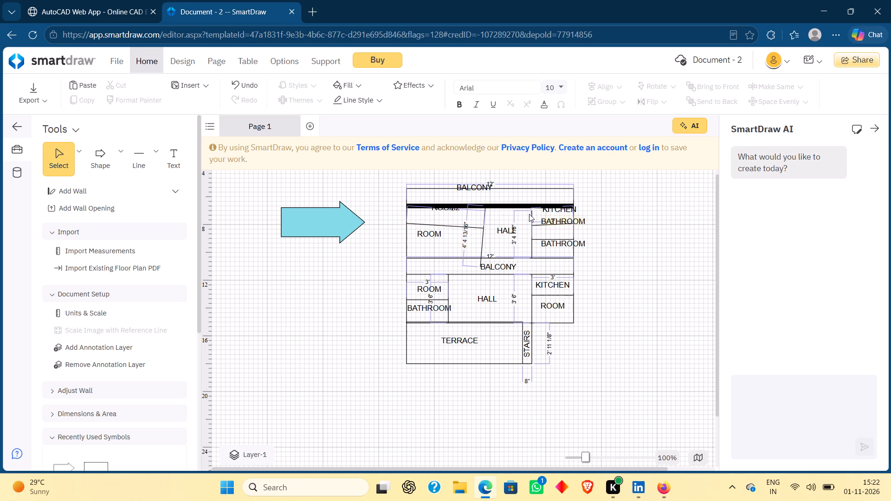
Straighten the upper floor's partition between the rooms and the hall to vertical by shifting its upper end.
{"action": "left_click", "coordinate": [483, 221]}
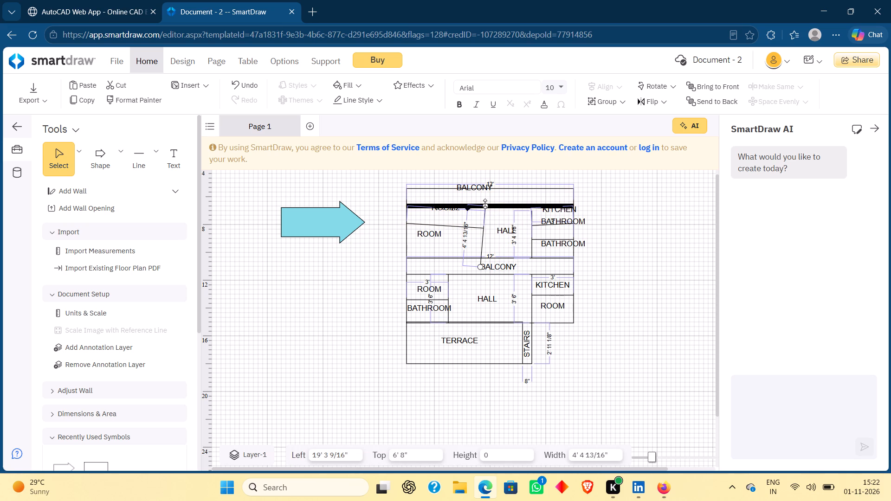
{"action": "left_click_drag", "start_coordinate": [485, 206], "coordinate": [481, 206]}
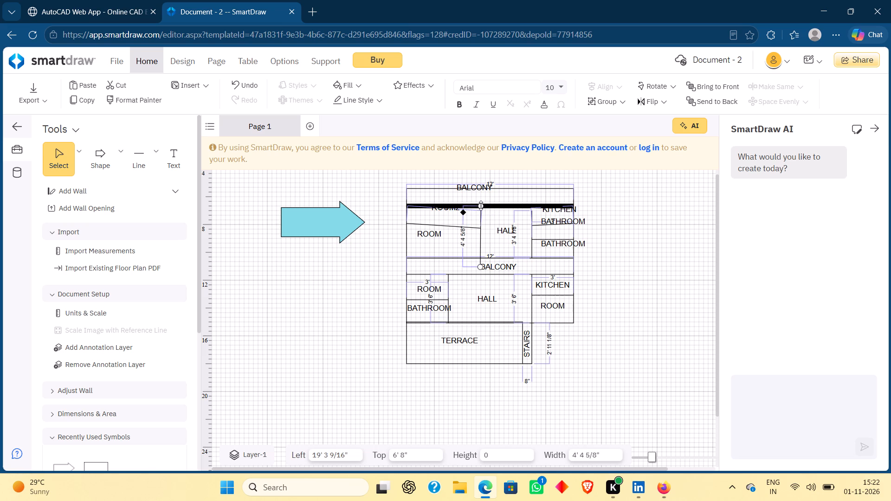
Level the sloping divider between ROOM2 and ROOM on the upper floor to horizontal at its hall-side end.
{"action": "left_click", "coordinate": [420, 225]}
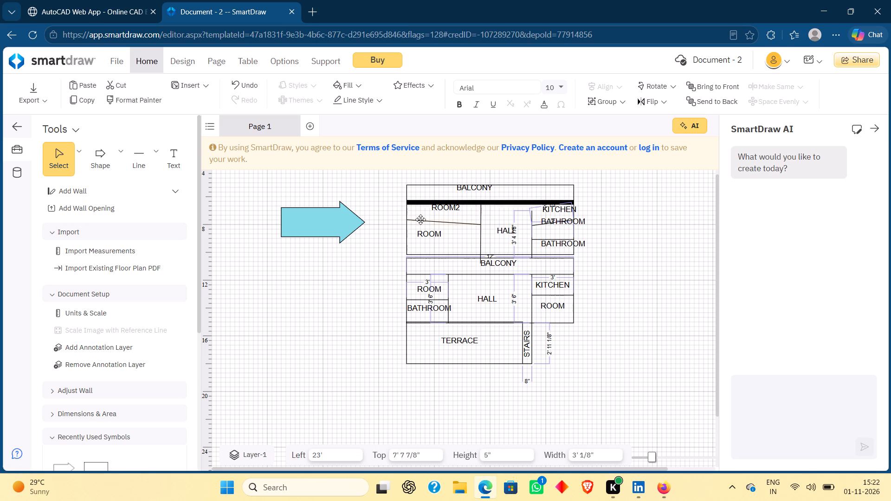
{"action": "left_click", "coordinate": [371, 264]}
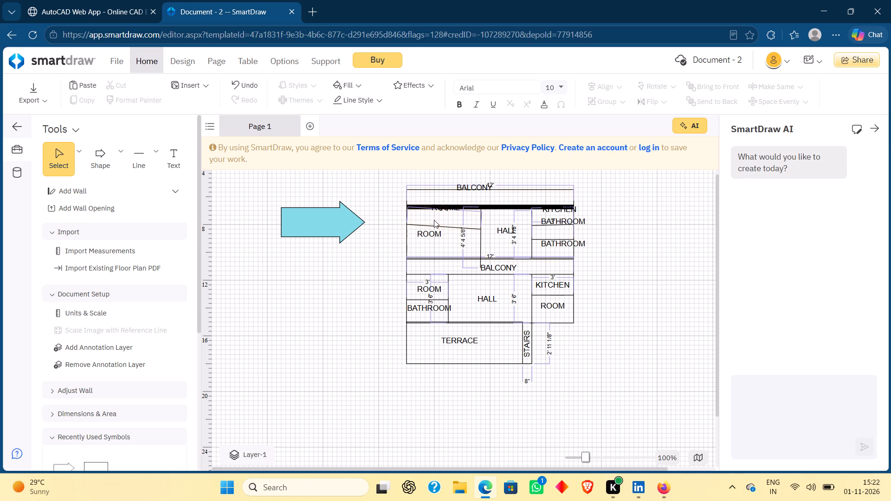
{"action": "left_click", "coordinate": [451, 227]}
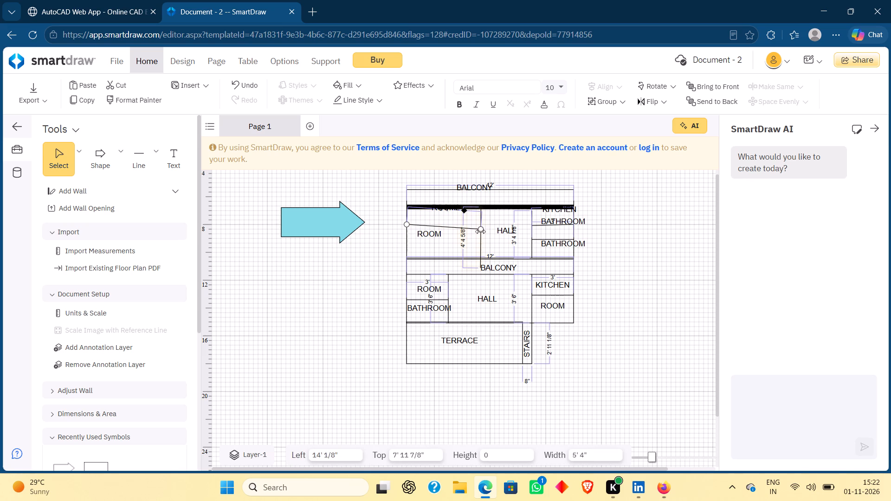
{"action": "left_click", "coordinate": [481, 229]}
{"action": "left_click", "coordinate": [355, 274]}
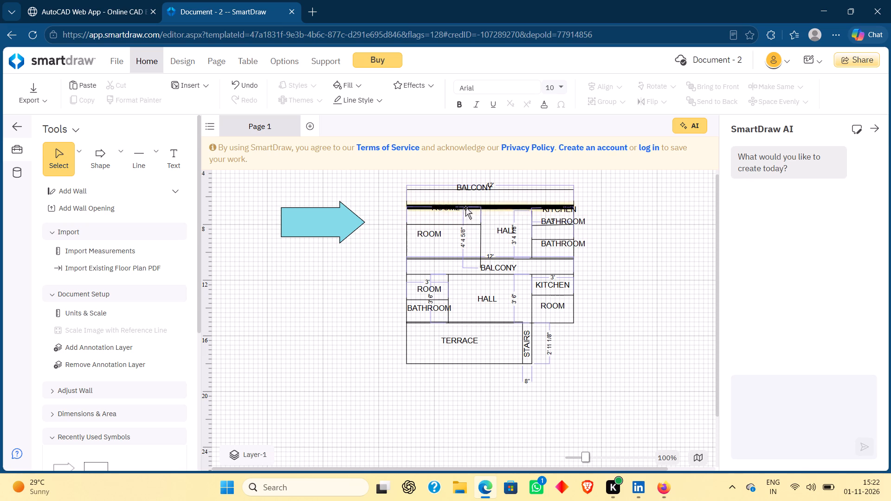
Centre the upper floor's ROOM2 and ROOM labels and the top BALCONY label inside their own spaces.
{"action": "left_click_drag", "start_coordinate": [449, 207], "coordinate": [448, 216]}
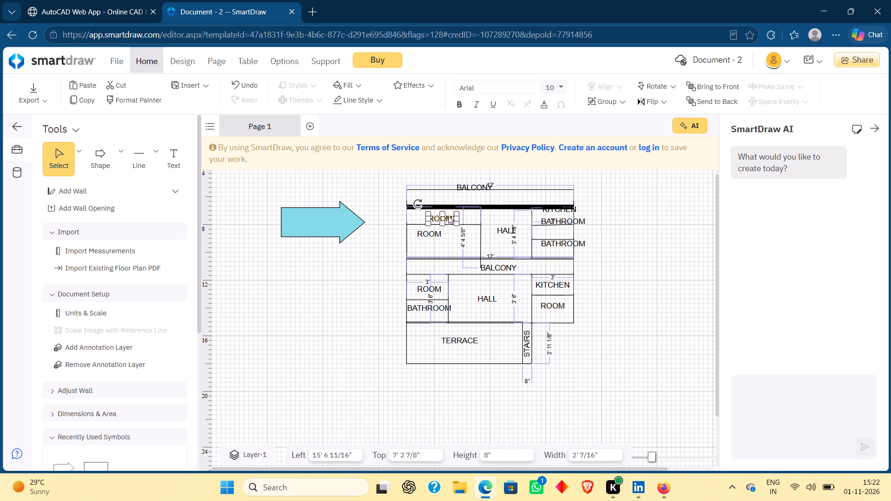
{"action": "left_click", "coordinate": [368, 270]}
{"action": "left_click_drag", "start_coordinate": [431, 234], "coordinate": [443, 239]}
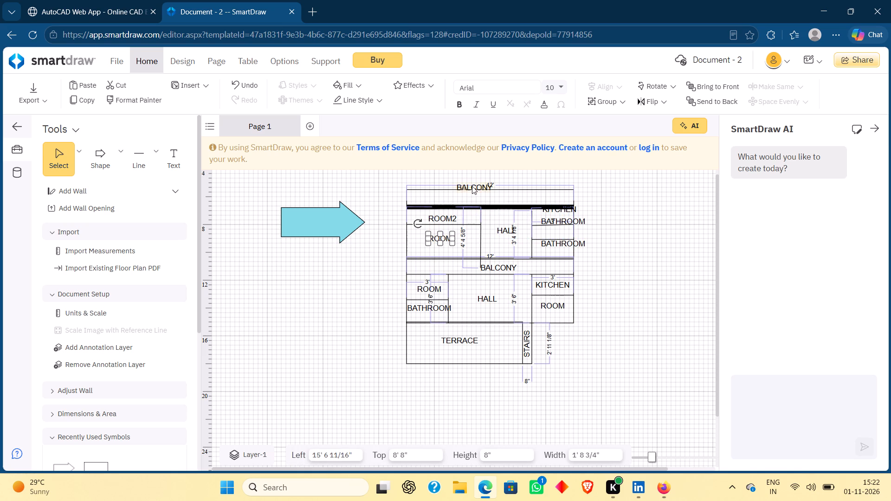
{"action": "left_click_drag", "start_coordinate": [473, 186], "coordinate": [480, 193]}
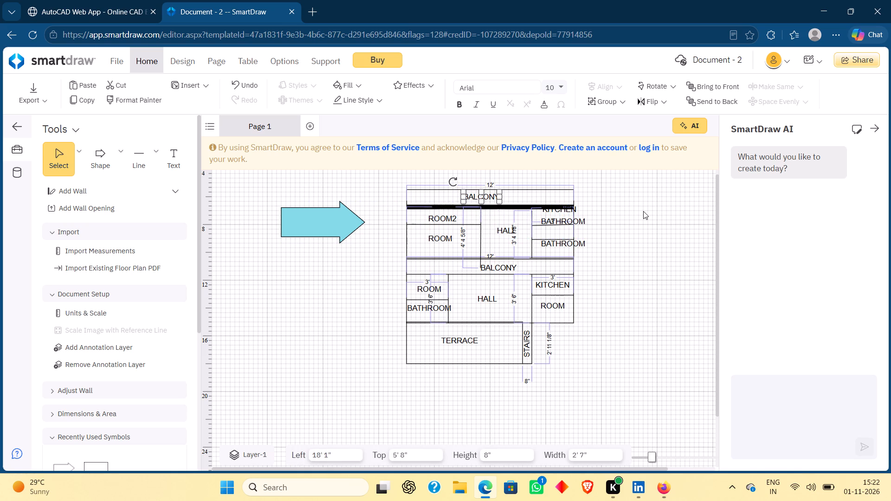
{"action": "left_click", "coordinate": [643, 211]}
Move the two BATHROOM labels and the KITCHEN label of the upper floor into their cells beside the hall.
{"action": "left_click_drag", "start_coordinate": [557, 220], "coordinate": [555, 221]}
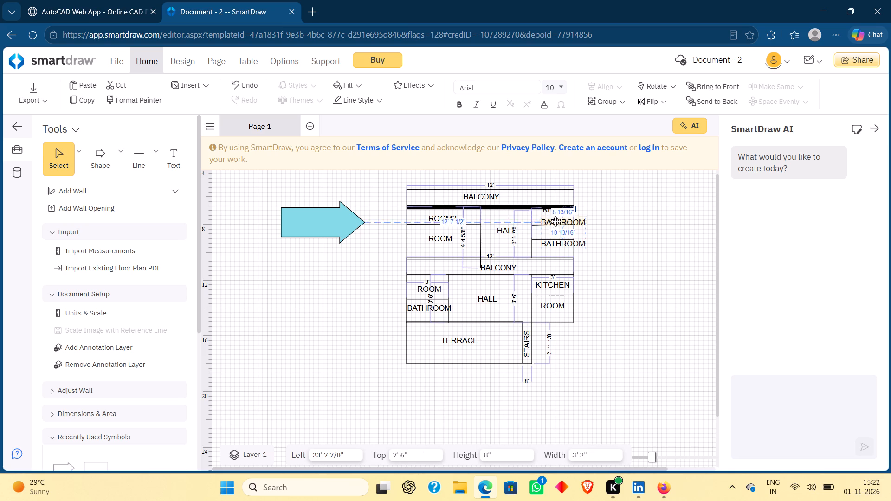
{"action": "left_click_drag", "start_coordinate": [555, 221], "coordinate": [552, 227]}
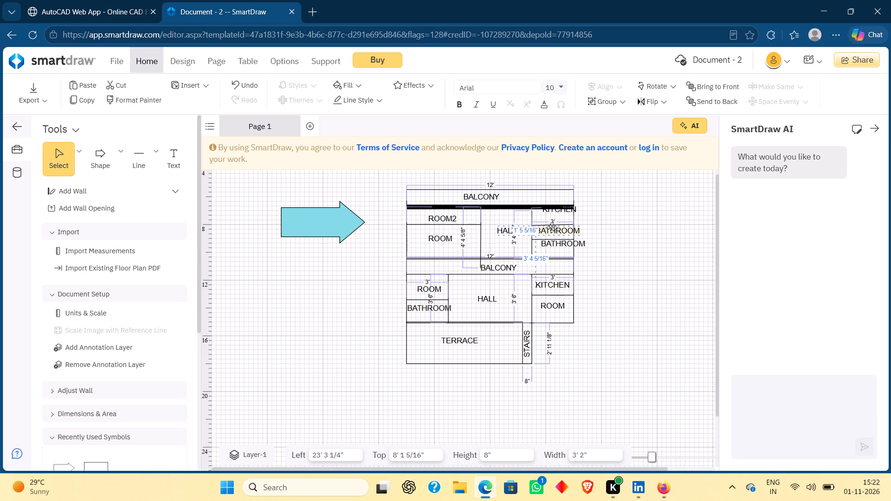
{"action": "left_click_drag", "start_coordinate": [552, 227], "coordinate": [550, 228]}
{"action": "left_click", "coordinate": [620, 227]}
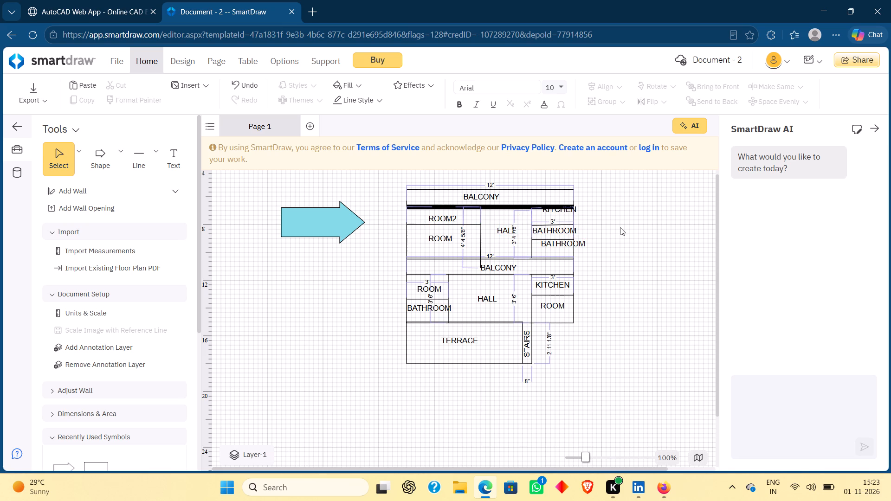
{"action": "left_click_drag", "start_coordinate": [567, 243], "coordinate": [562, 246]}
{"action": "left_click", "coordinate": [666, 217]}
{"action": "left_click_drag", "start_coordinate": [556, 209], "coordinate": [551, 213]}
{"action": "left_click", "coordinate": [652, 215]}
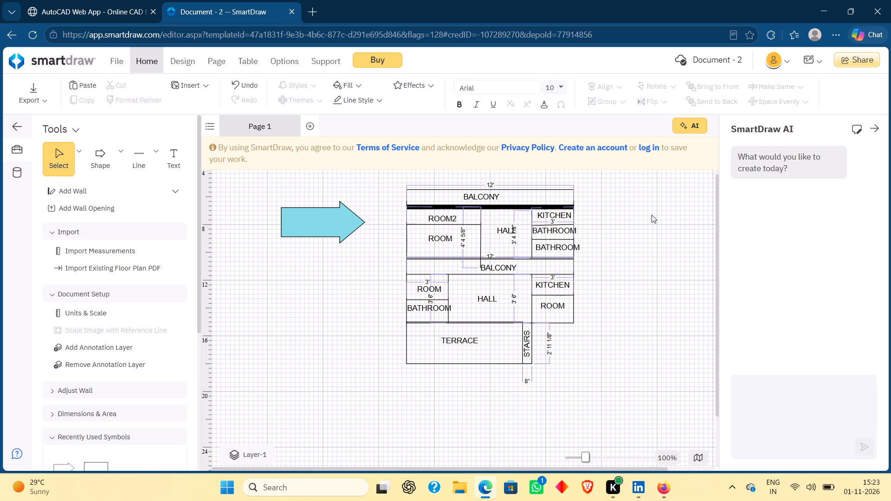
Move the lower BALCONY label slightly up in its strip, adjusting the attached room-hall partition to about 3' 11 3/4".
{"action": "left_click_drag", "start_coordinate": [496, 267], "coordinate": [498, 268]}
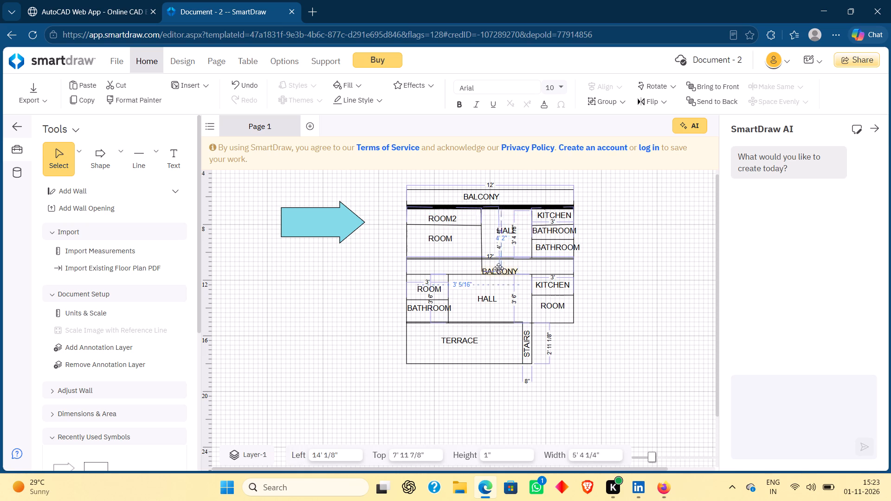
{"action": "left_click_drag", "start_coordinate": [498, 268], "coordinate": [497, 261]}
{"action": "left_click", "coordinate": [497, 261]}
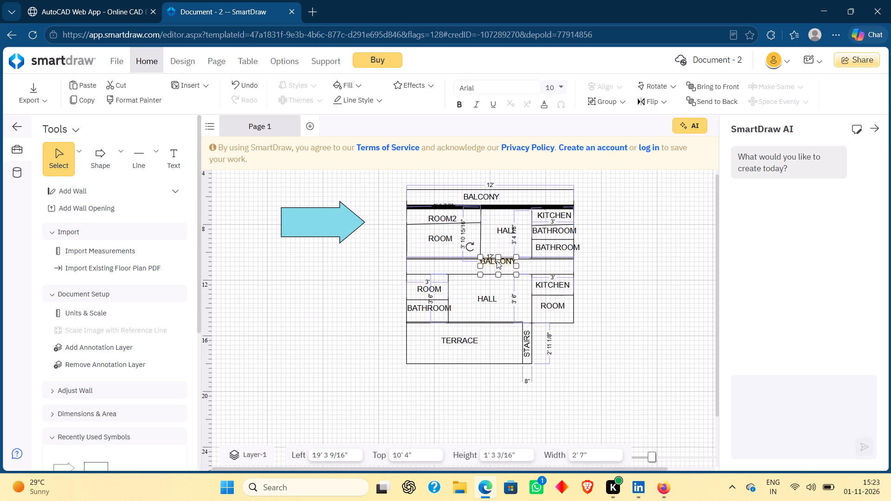
{"action": "left_click", "coordinate": [495, 261]}
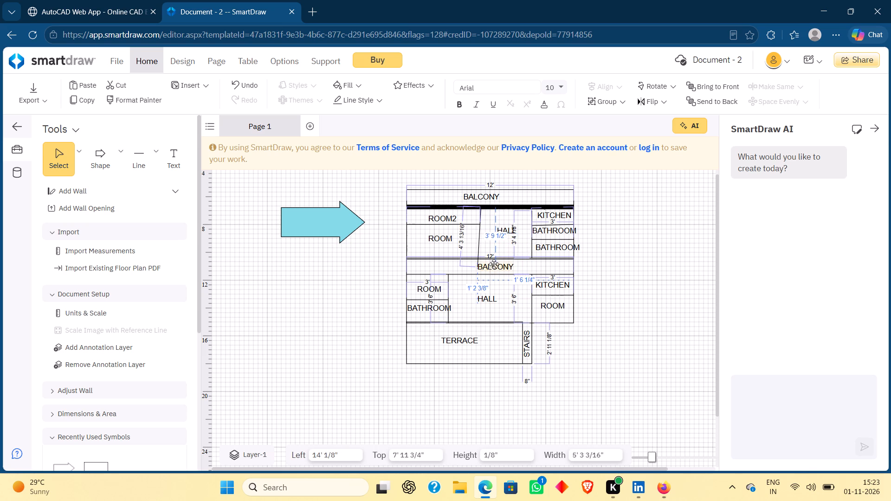
{"action": "left_click", "coordinate": [495, 263]}
{"action": "left_click", "coordinate": [596, 238]}
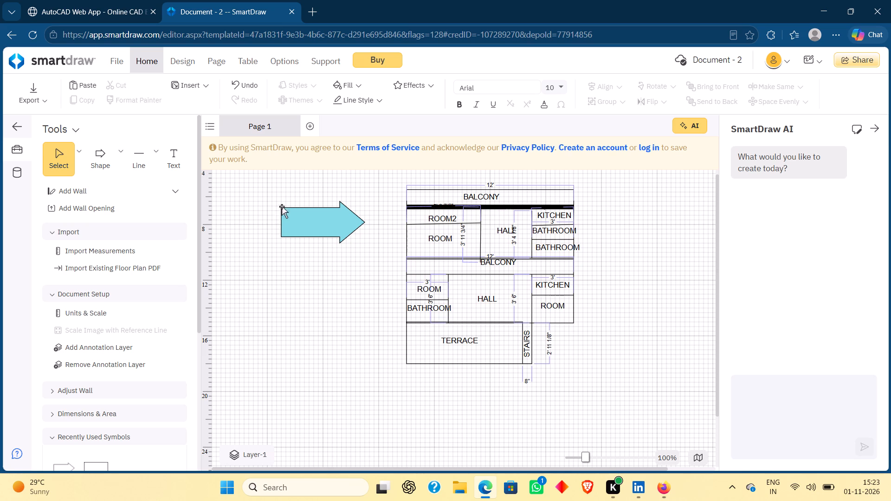
Search the symbols for CAR and place the black front-view Car symbol in the empty space beside the lower floor's ROOM and BATHROOM.
{"action": "scroll", "coordinate": [157, 293], "scroll_direction": "down", "scroll_amount": 4}
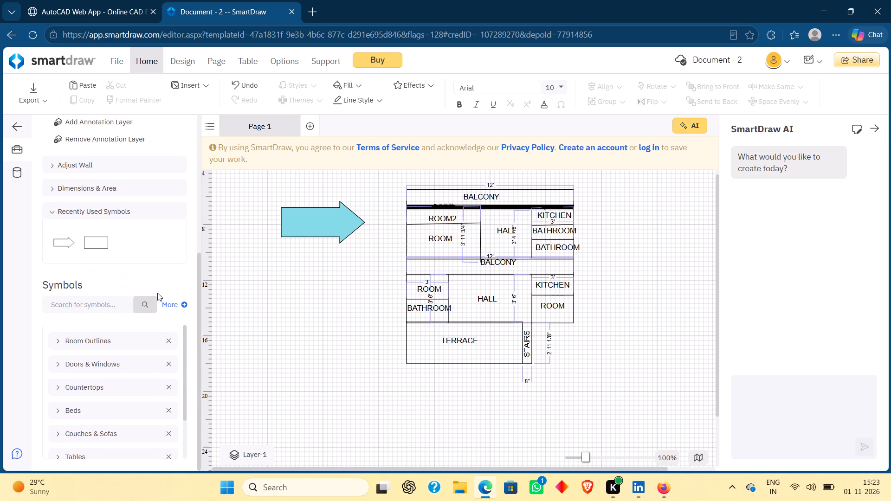
{"action": "left_click", "coordinate": [101, 297]}
{"action": "type", "text": "CAR"}
{"action": "key", "text": "Return"}
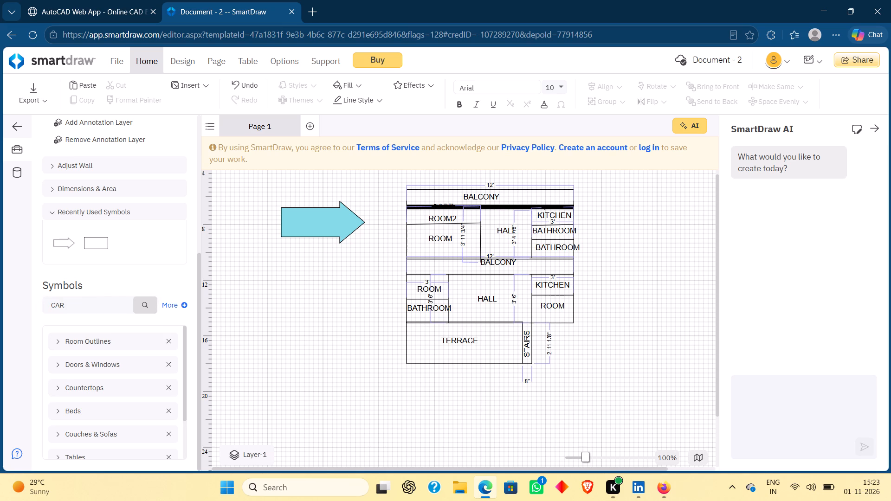
{"action": "left_click", "coordinate": [154, 304]}
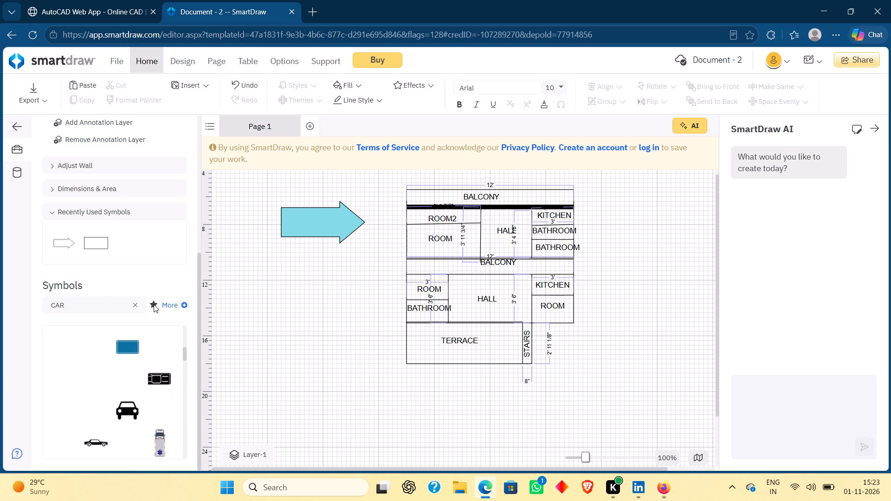
{"action": "scroll", "coordinate": [134, 365], "scroll_direction": "down", "scroll_amount": 1}
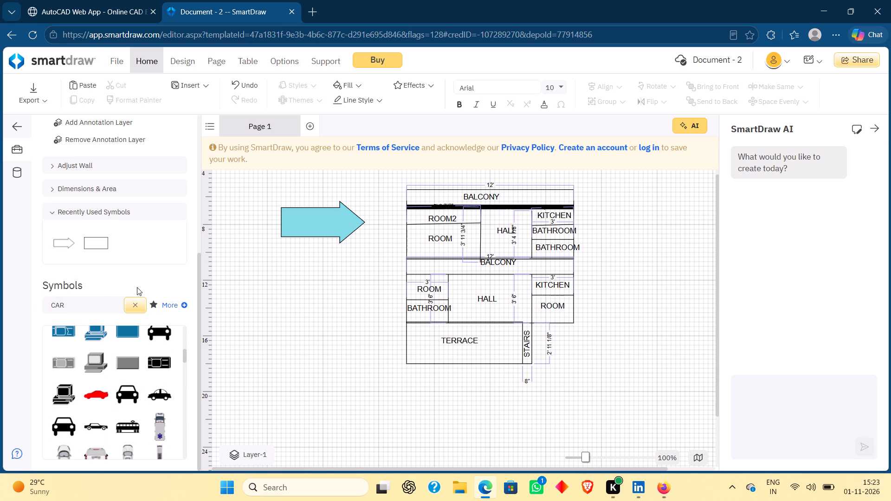
{"action": "left_click", "coordinate": [146, 336]}
{"action": "left_click_drag", "start_coordinate": [290, 293], "coordinate": [293, 297]}
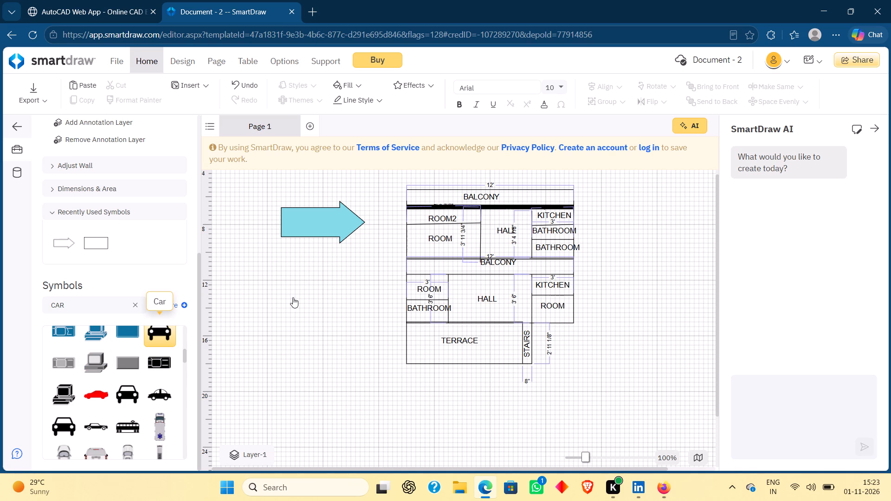
{"action": "left_click_drag", "start_coordinate": [293, 297], "coordinate": [311, 324]}
{"action": "left_click_drag", "start_coordinate": [156, 332], "coordinate": [284, 332]}
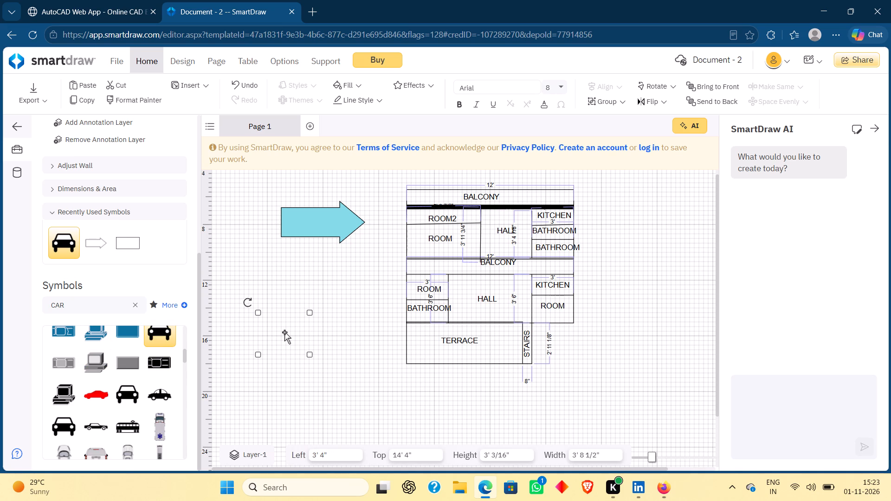
{"action": "left_click", "coordinate": [284, 332]}
{"action": "left_click_drag", "start_coordinate": [293, 329], "coordinate": [368, 303]}
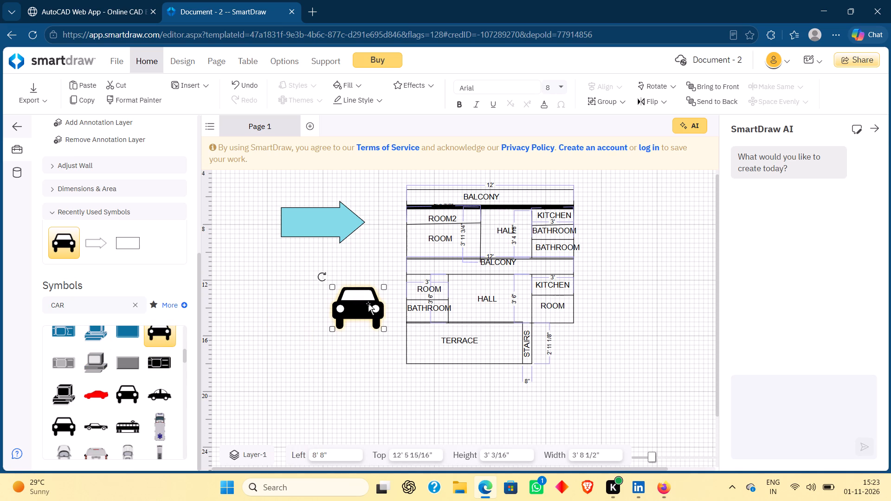
Shrink the car symbol to about 2' 4" wide by 1' 10 3/4" high.
{"action": "left_click_drag", "start_coordinate": [388, 329], "coordinate": [368, 315]}
{"action": "left_click", "coordinate": [372, 316]}
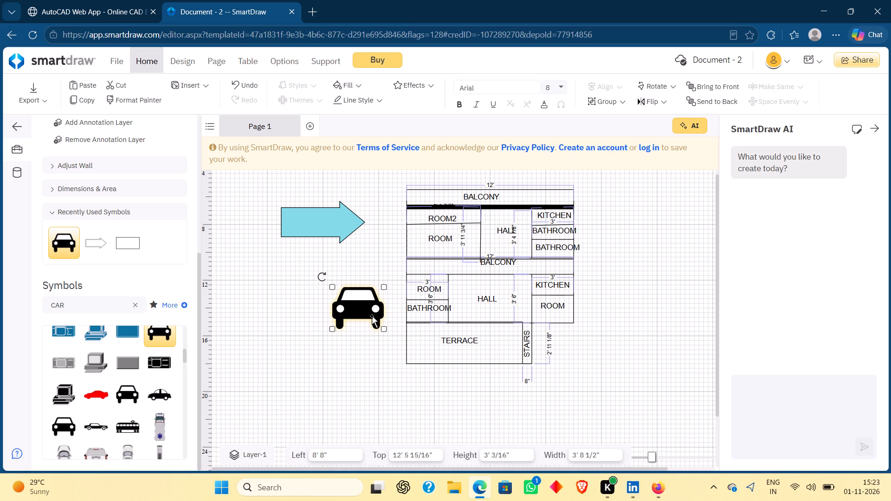
{"action": "left_click_drag", "start_coordinate": [385, 287], "coordinate": [371, 301]}
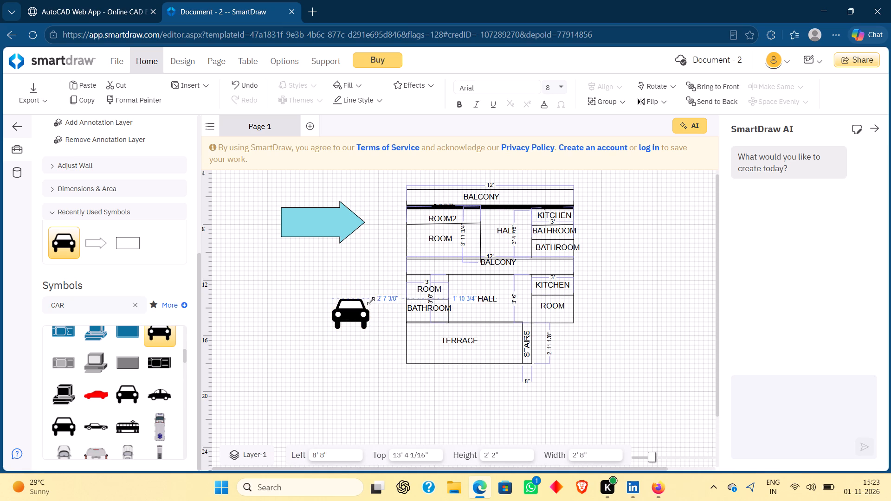
{"action": "left_click_drag", "start_coordinate": [371, 301], "coordinate": [366, 308]}
{"action": "left_click", "coordinate": [627, 217]}
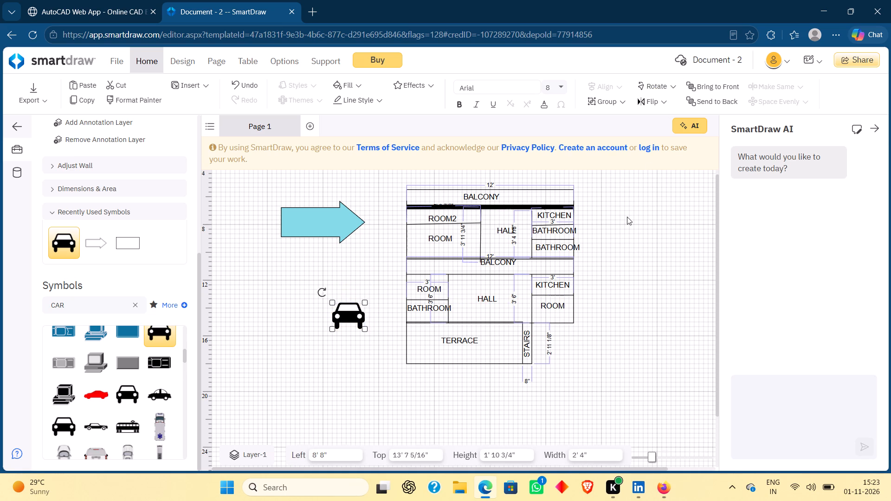
Add a rectangle 6' wide by 3' high against the outer side of the upper floor's top BALCONY and KITCHEN, at 26' left and 5' 4" top.
{"action": "scroll", "coordinate": [115, 143], "scroll_direction": "up", "scroll_amount": 6}
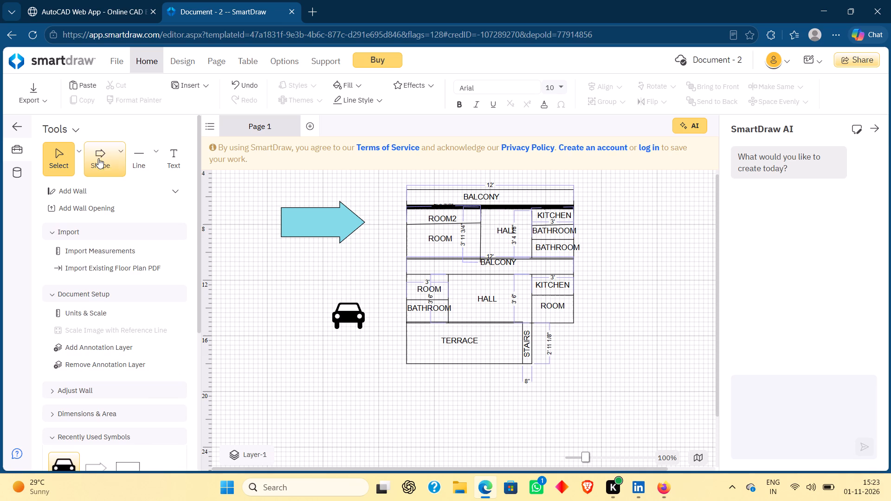
{"action": "left_click", "coordinate": [123, 158]}
{"action": "left_click", "coordinate": [123, 214]}
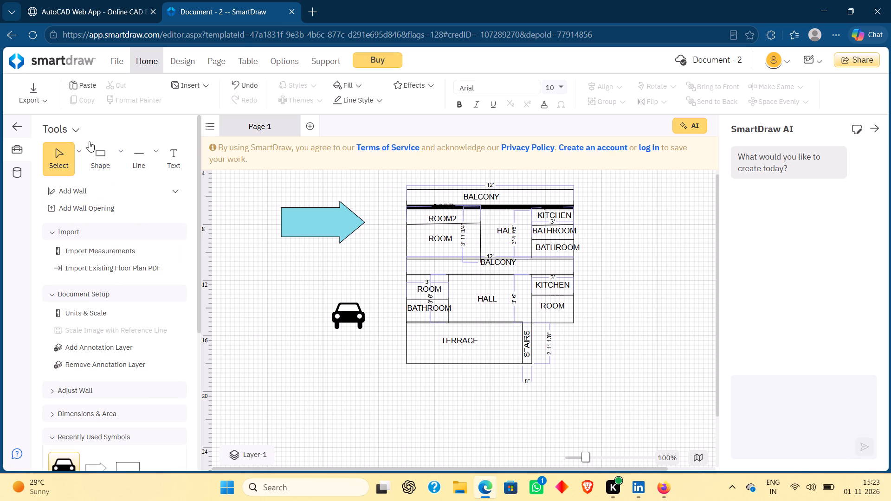
{"action": "left_click_drag", "start_coordinate": [91, 141], "coordinate": [490, 265]}
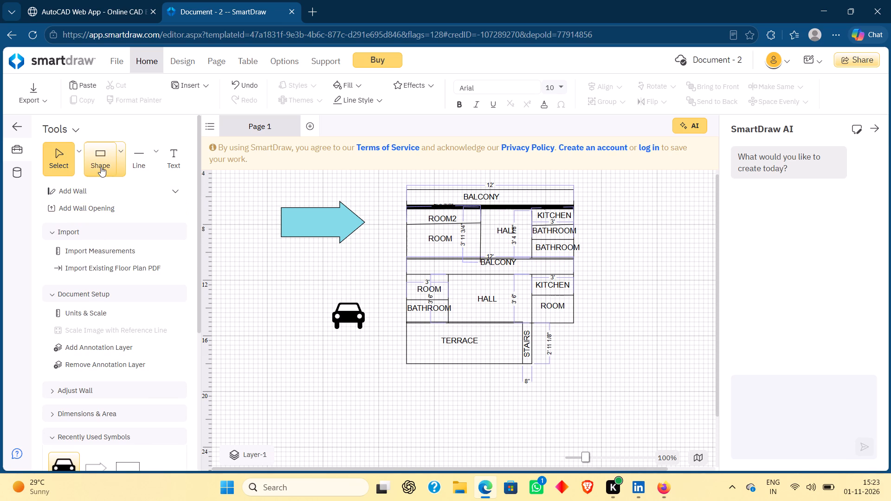
{"action": "left_click_drag", "start_coordinate": [101, 167], "coordinate": [615, 211]}
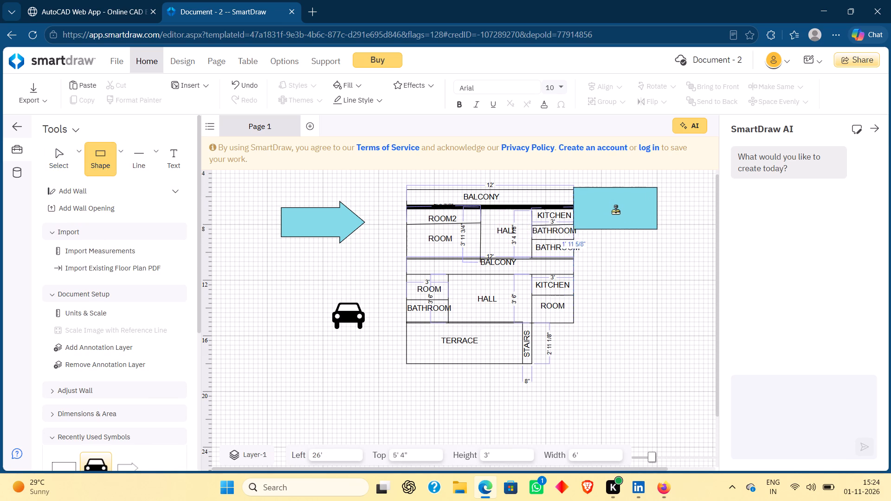
{"action": "left_click_drag", "start_coordinate": [615, 211], "coordinate": [615, 210]}
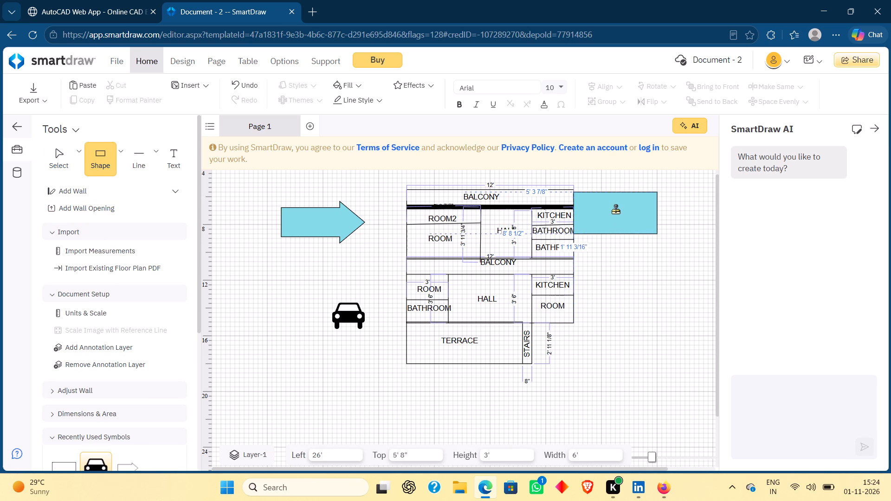
{"action": "left_click_drag", "start_coordinate": [615, 210], "coordinate": [615, 210]}
{"action": "left_click", "coordinate": [630, 309]}
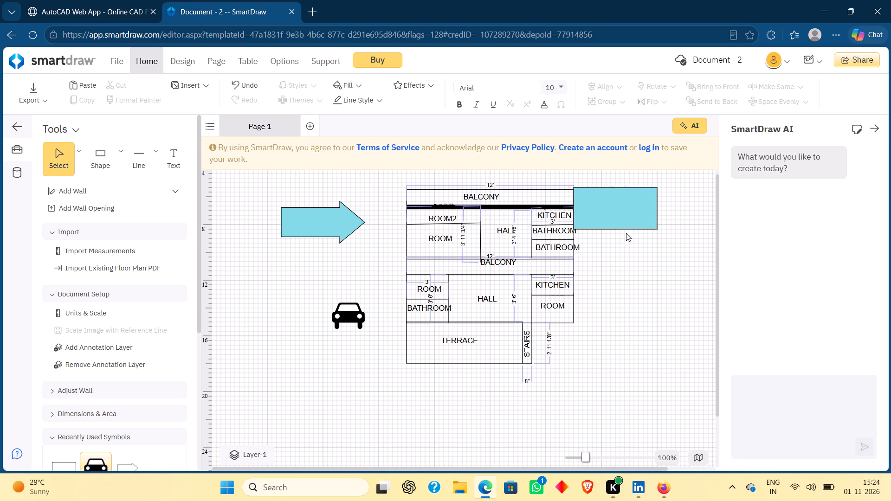
Fill the new rectangle beside the upper floor with white.
{"action": "left_click", "coordinate": [624, 212]}
{"action": "left_click", "coordinate": [358, 82]}
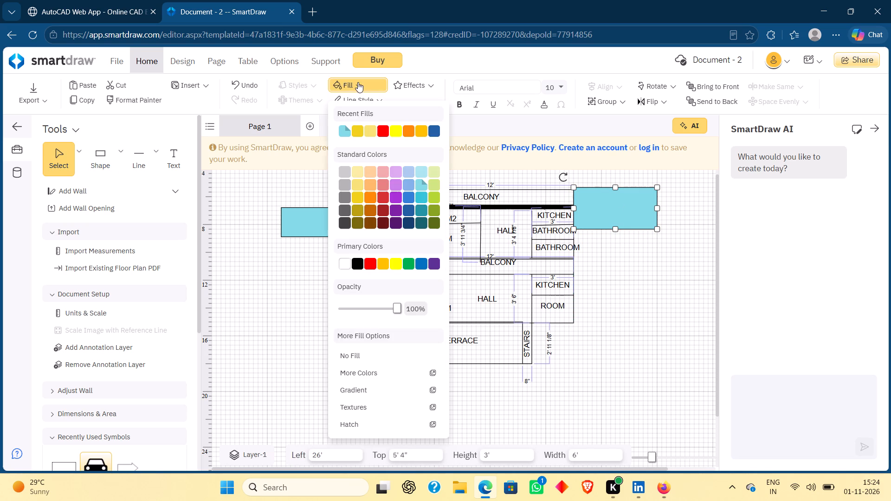
{"action": "left_click", "coordinate": [342, 260]}
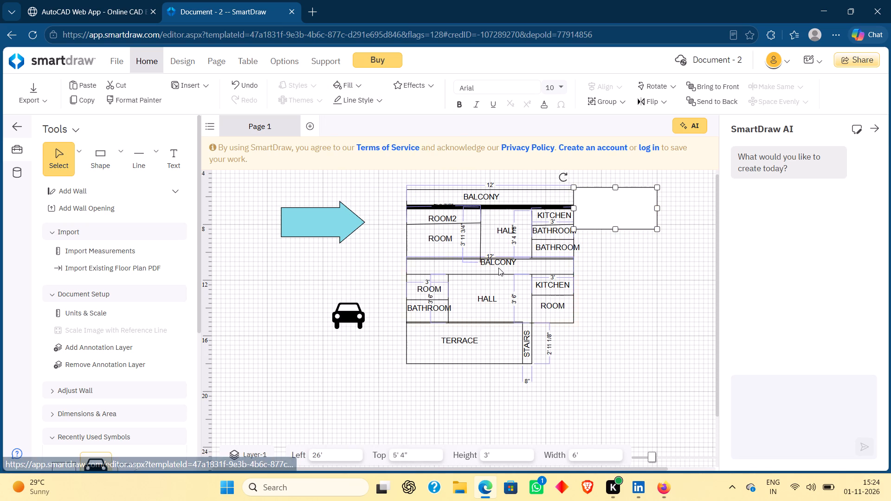
{"action": "left_click", "coordinate": [563, 277]}
Label the white rectangle beside the upper floor CAR PARKING.
{"action": "left_click", "coordinate": [607, 201]}
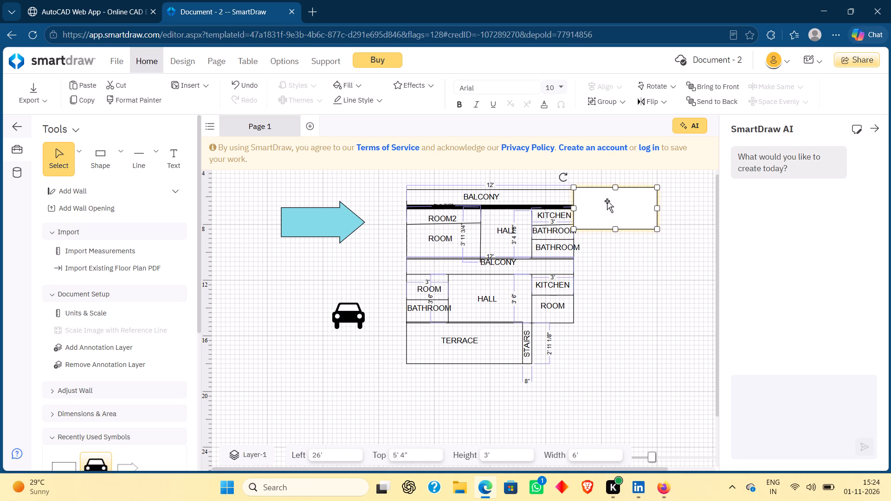
{"action": "left_click", "coordinate": [633, 209]}
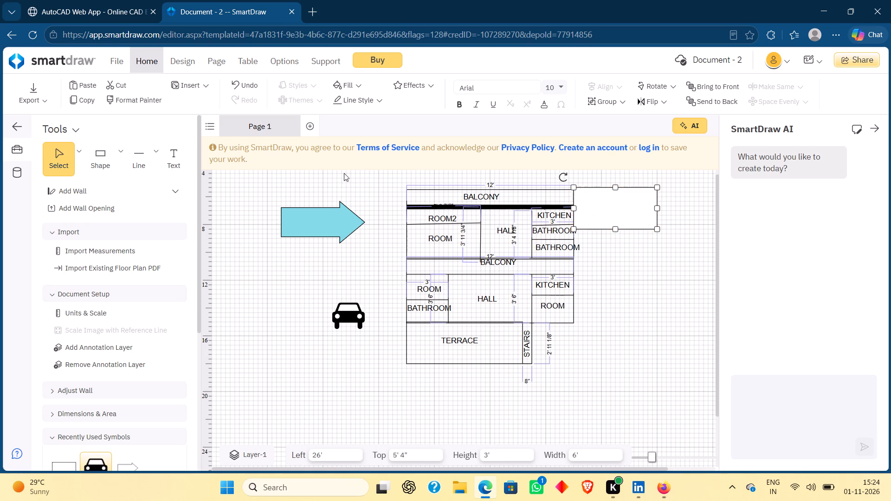
{"action": "left_click", "coordinate": [183, 162]}
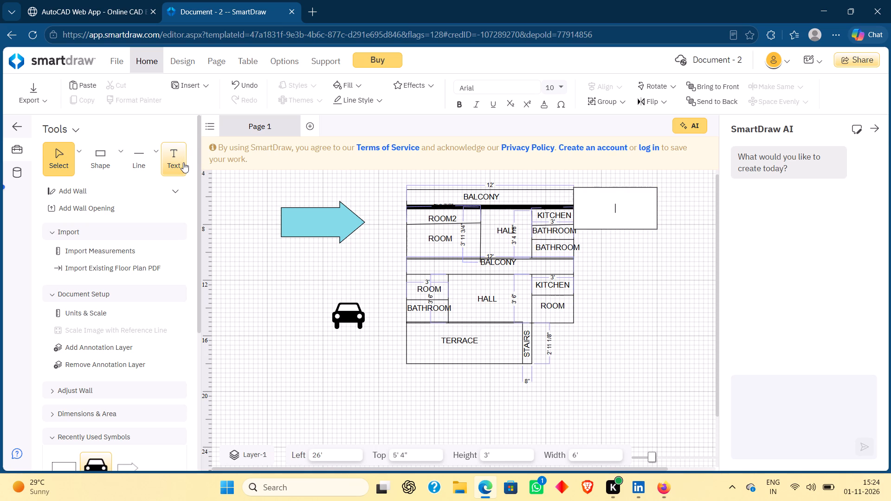
{"action": "type", "text": "CAR"}
{"action": "key", "text": "space"}
{"action": "type", "text": "PA"}
{"action": "key", "text": "F2"}
{"action": "key", "text": "r"}
{"action": "key", "text": "BackSpace"}
{"action": "type", "text": "RKING"}
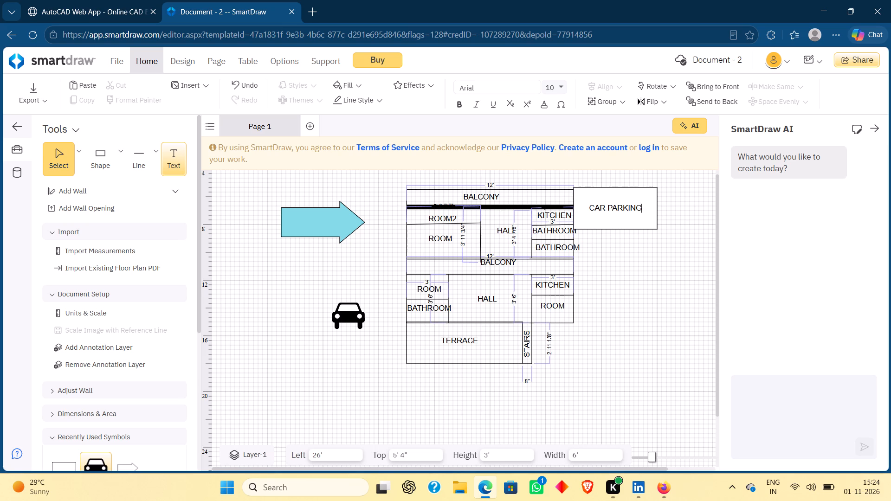
Shrink the car symbol further to about 1' 8" wide by 1' 4 1/4" high.
{"action": "left_click", "coordinate": [335, 321]}
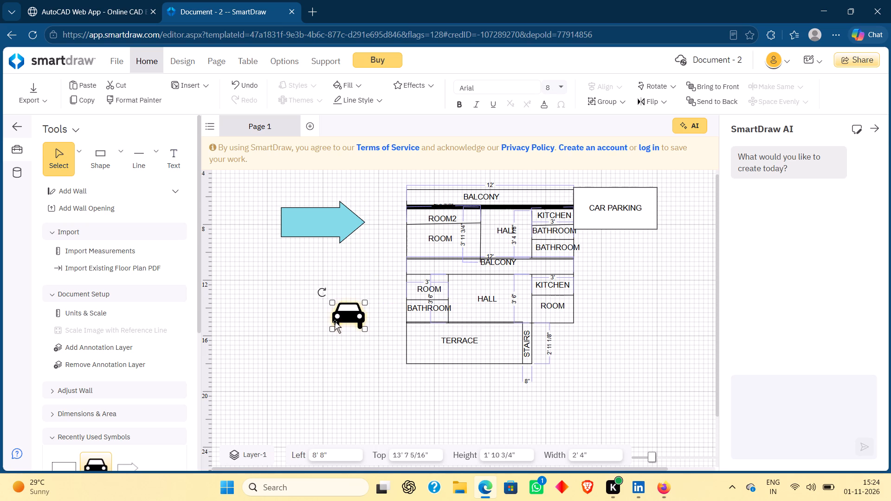
{"action": "left_click_drag", "start_coordinate": [367, 303], "coordinate": [355, 315]}
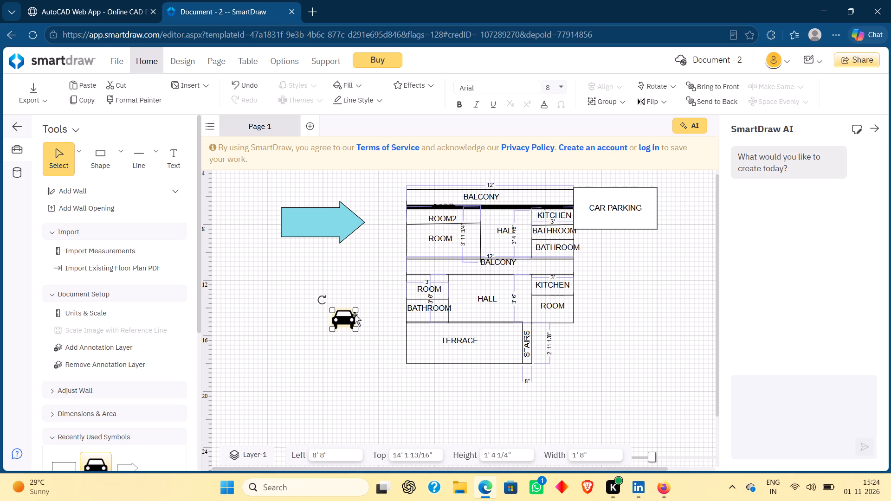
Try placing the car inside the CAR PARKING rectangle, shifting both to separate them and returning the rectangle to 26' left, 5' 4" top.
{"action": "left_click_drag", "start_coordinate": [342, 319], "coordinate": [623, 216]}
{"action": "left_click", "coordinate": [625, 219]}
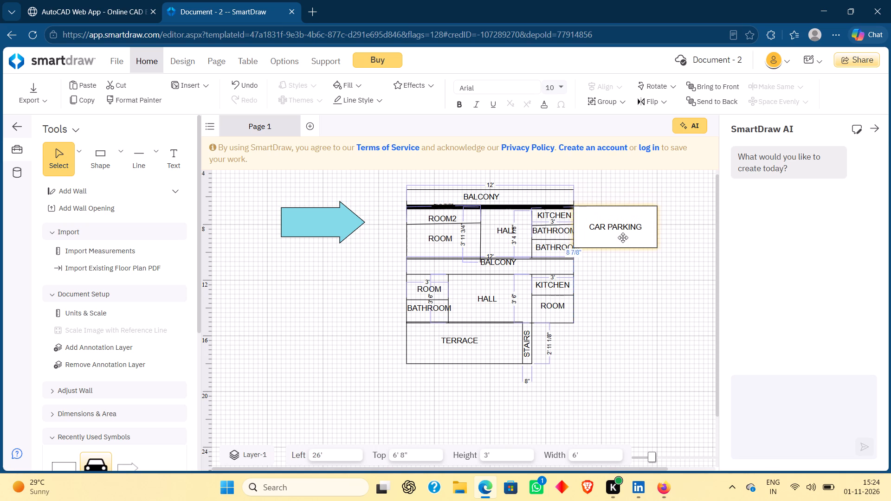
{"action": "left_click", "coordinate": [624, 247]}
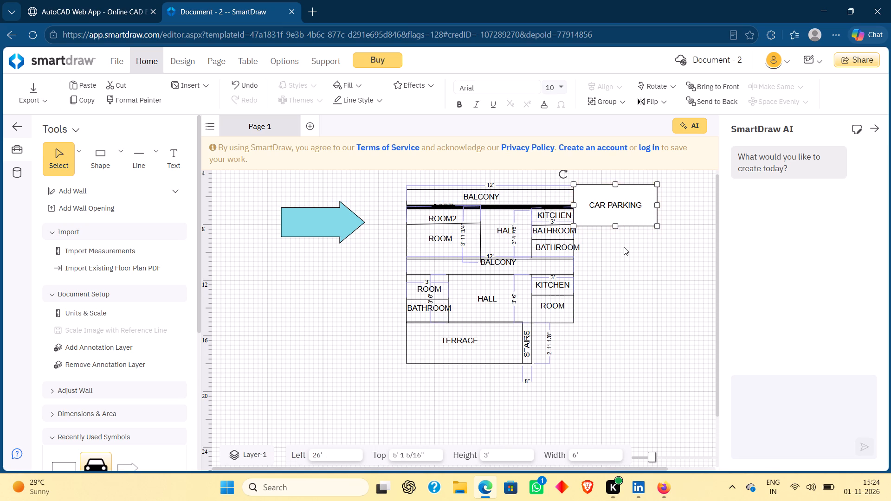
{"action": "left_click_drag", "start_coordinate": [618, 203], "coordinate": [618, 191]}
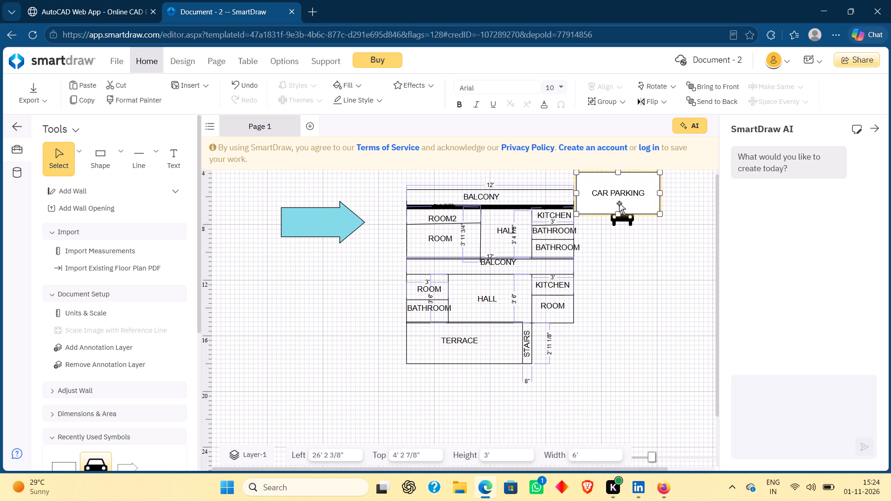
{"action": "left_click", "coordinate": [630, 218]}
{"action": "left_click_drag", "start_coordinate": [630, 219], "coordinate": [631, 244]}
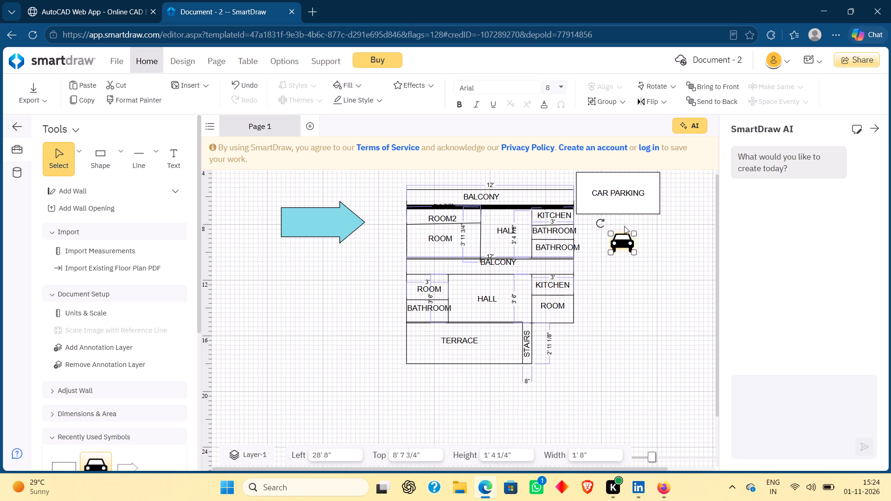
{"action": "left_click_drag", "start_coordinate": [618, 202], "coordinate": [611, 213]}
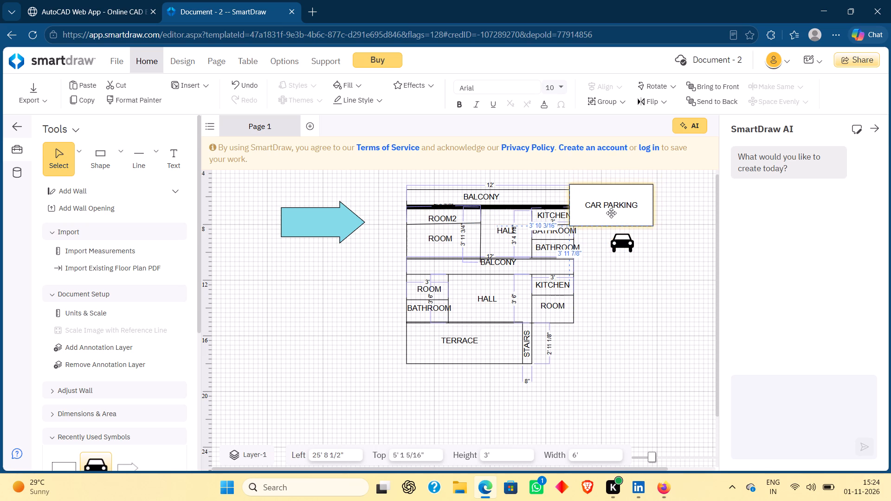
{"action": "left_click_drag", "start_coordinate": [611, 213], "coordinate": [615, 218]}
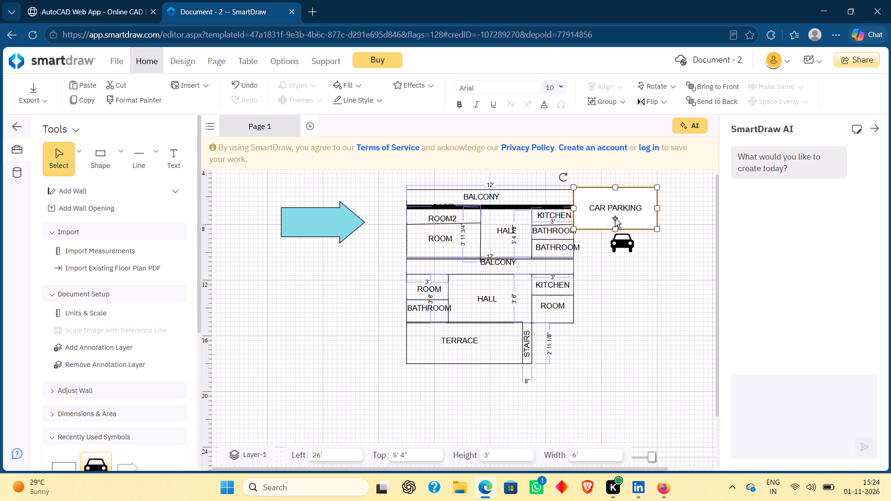
Move the car symbol just outside the CAR PARKING rectangle, beside the edge facing away from the plan.
{"action": "left_click_drag", "start_coordinate": [625, 239], "coordinate": [681, 197]}
{"action": "left_click", "coordinate": [654, 300]}
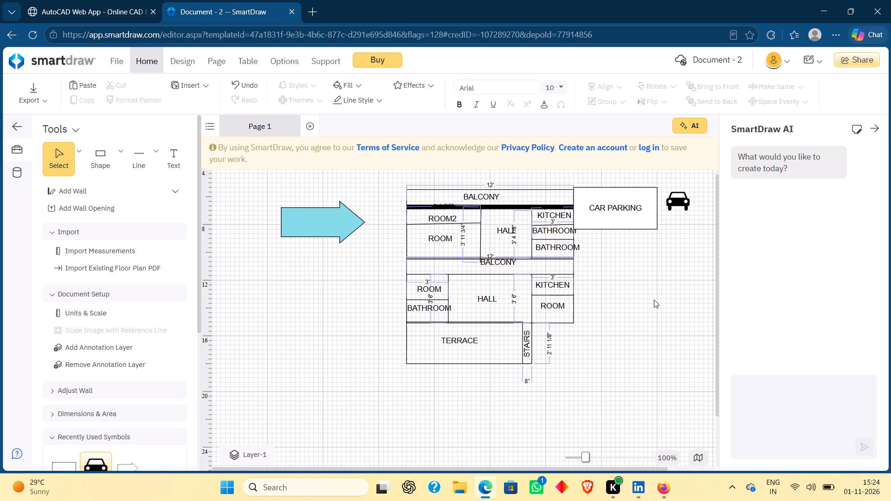
Search the symbol library for HOUSE.
{"action": "scroll", "coordinate": [124, 338], "scroll_direction": "down", "scroll_amount": 5}
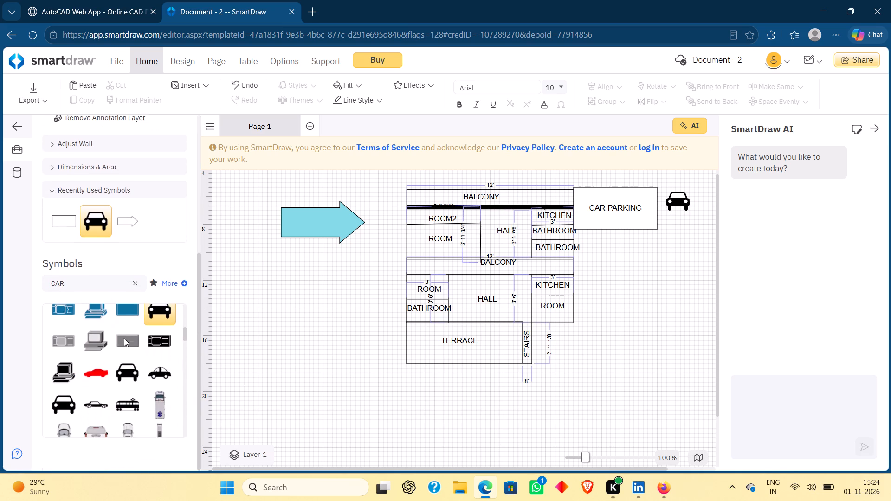
{"action": "left_click", "coordinate": [92, 297]}
{"action": "key", "text": "BackSpace"}
{"action": "key", "text": "BackSpace"}
{"action": "key", "text": "BackSpace"}
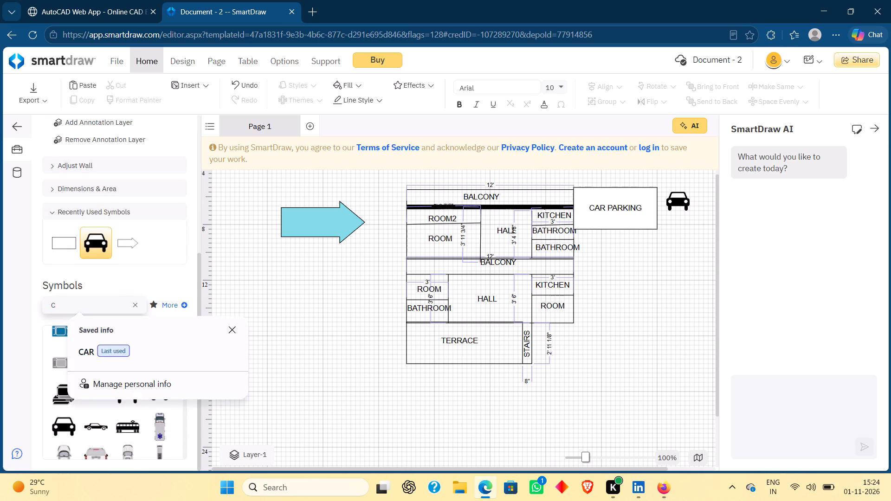
{"action": "type", "text": "HOUSE"}
{"action": "key", "text": "backslash"}
{"action": "key", "text": "BackSpace"}
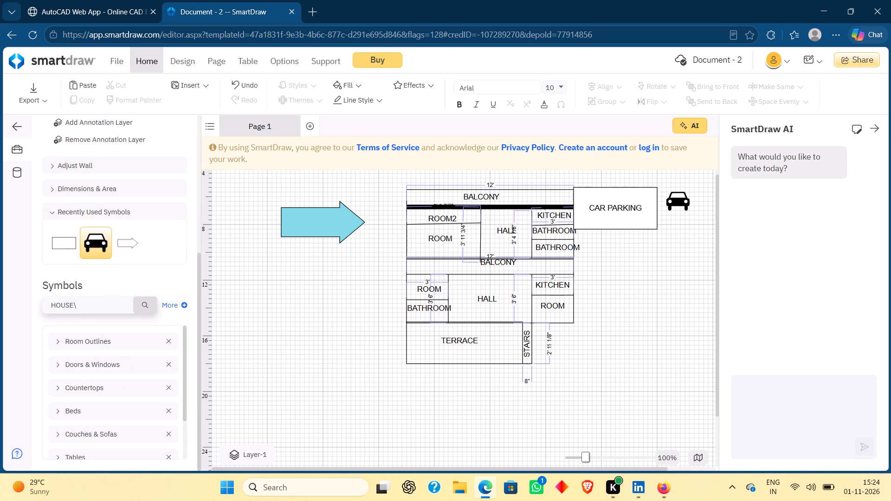
{"action": "key", "text": "Return"}
{"action": "key", "text": "BackSpace"}
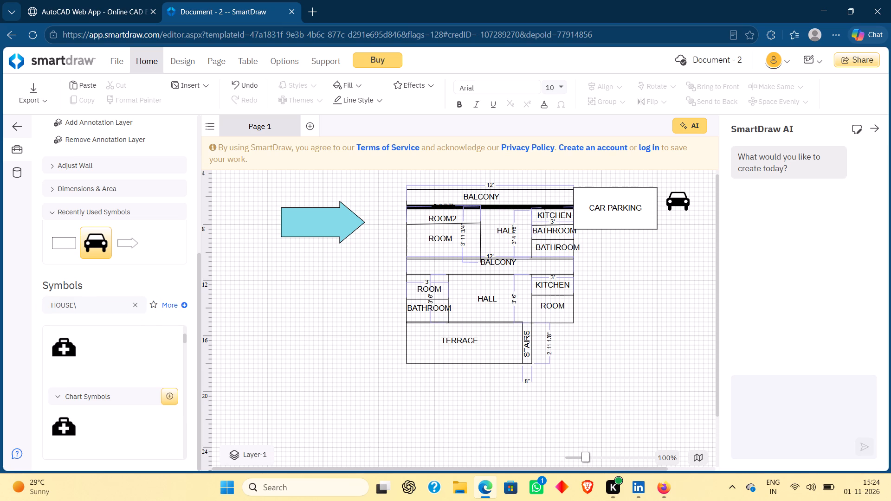
{"action": "left_click", "coordinate": [88, 306]}
{"action": "key", "text": "BackSpace"}
{"action": "key", "text": "Return"}
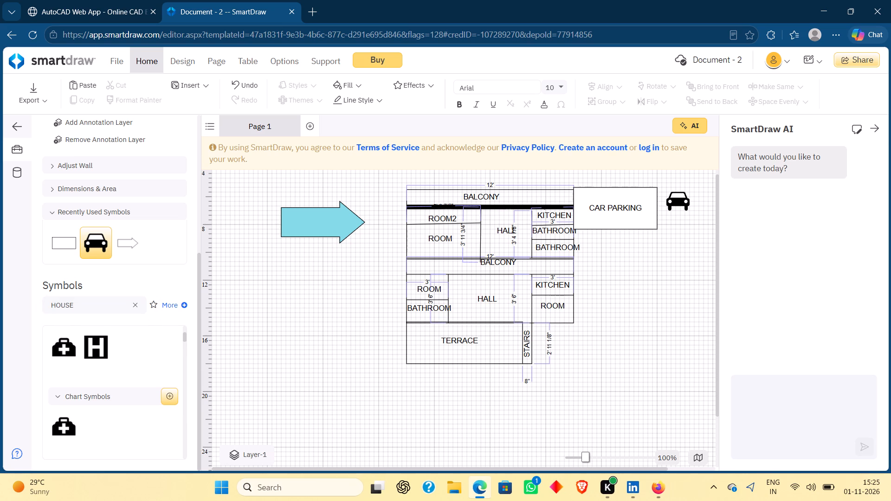
Change the symbol library search to HOME.
{"action": "left_click", "coordinate": [88, 306]}
{"action": "key", "text": "backslash"}
{"action": "key", "text": "BackSpace"}
{"action": "key", "text": "BackSpace"}
{"action": "key", "text": "BackSpace"}
{"action": "key", "text": "BackSpace"}
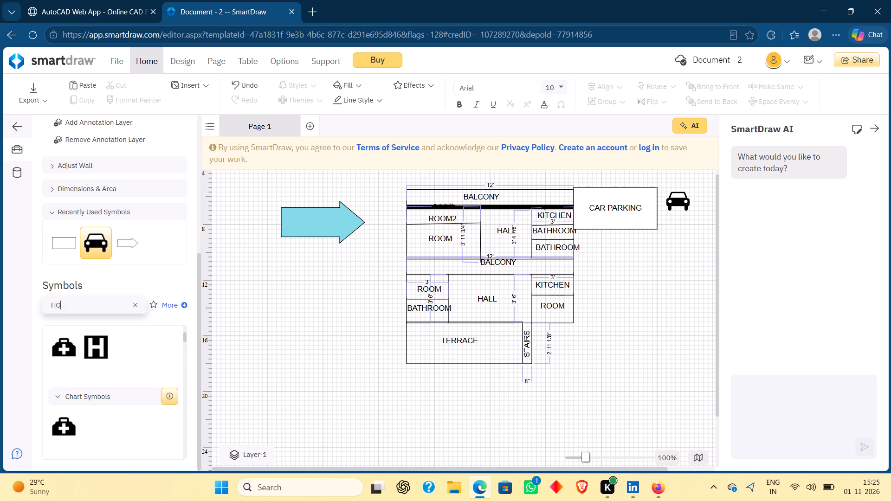
{"action": "type", "text": "ME"}
{"action": "key", "text": "Return"}
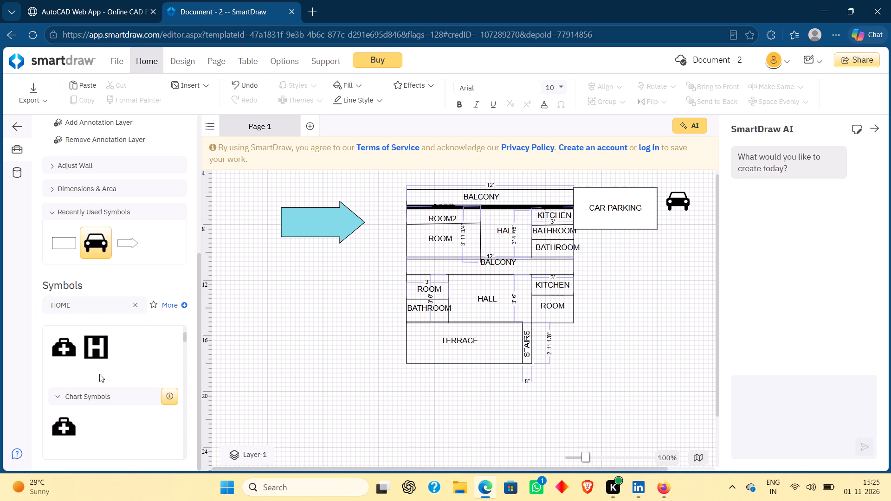
Place the Home - 2 business icon below the blue arrow, at about 5' 3" left and 11' 2" top.
{"action": "scroll", "coordinate": [99, 374], "scroll_direction": "down", "scroll_amount": 2}
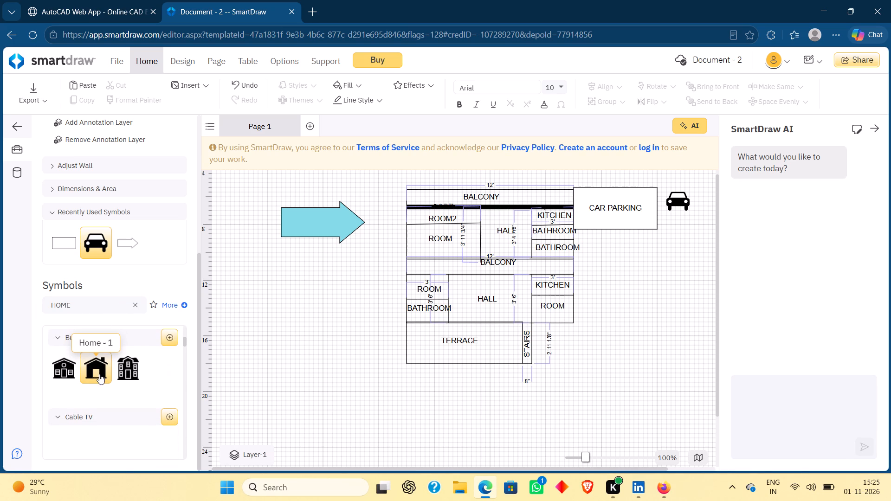
{"action": "left_click", "coordinate": [74, 371]}
{"action": "left_click_drag", "start_coordinate": [74, 371], "coordinate": [316, 364]}
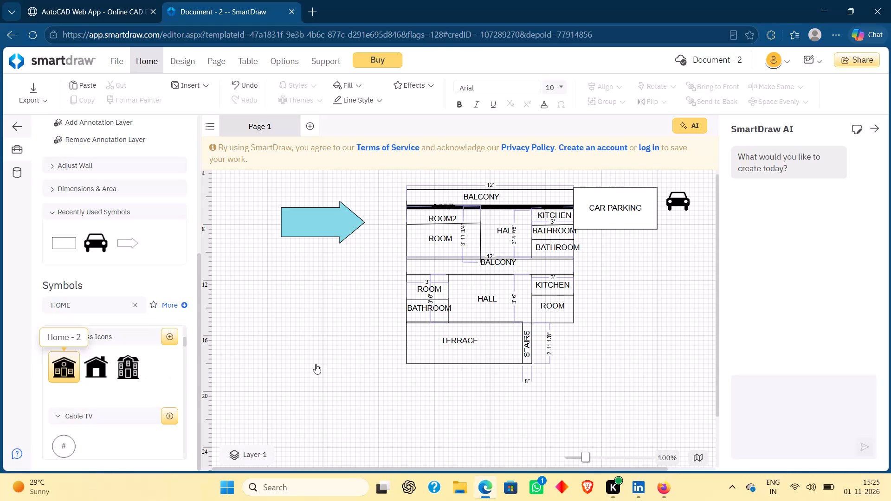
{"action": "left_click_drag", "start_coordinate": [316, 364], "coordinate": [321, 346]}
{"action": "left_click", "coordinate": [68, 360]}
{"action": "left_click_drag", "start_coordinate": [68, 360], "coordinate": [320, 298]}
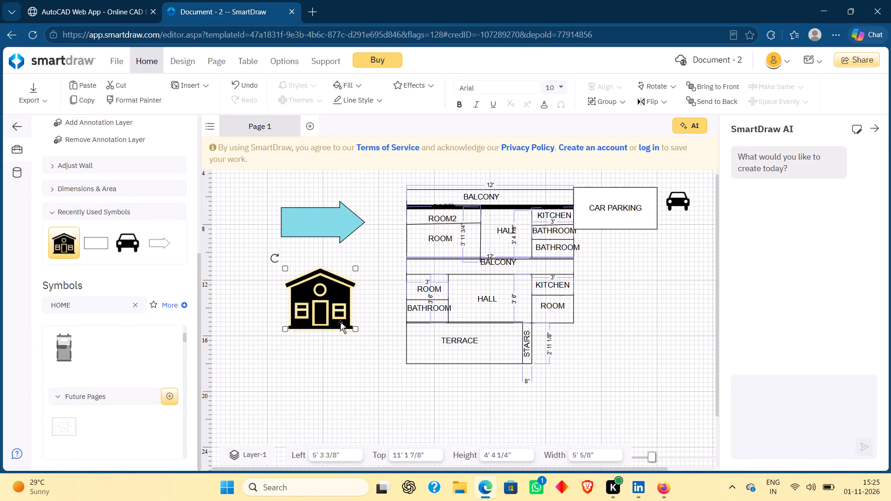
{"action": "left_click", "coordinate": [358, 327]}
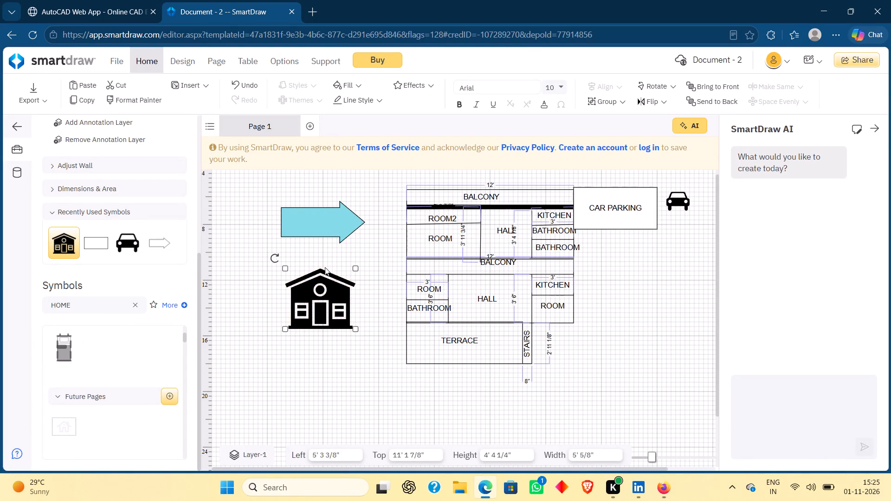
Position the house symbol beside the blue arrow's tail at about 1' 4" left, shifting the arrow towards the plan to about 7' left.
{"action": "left_click_drag", "start_coordinate": [324, 286], "coordinate": [249, 216]}
{"action": "left_click", "coordinate": [250, 211]}
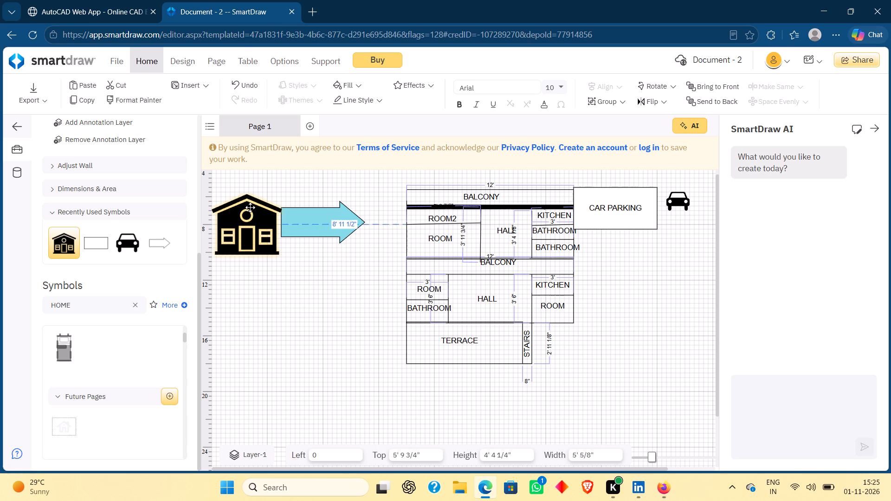
{"action": "left_click", "coordinate": [299, 218]}
{"action": "left_click_drag", "start_coordinate": [299, 218], "coordinate": [329, 230]}
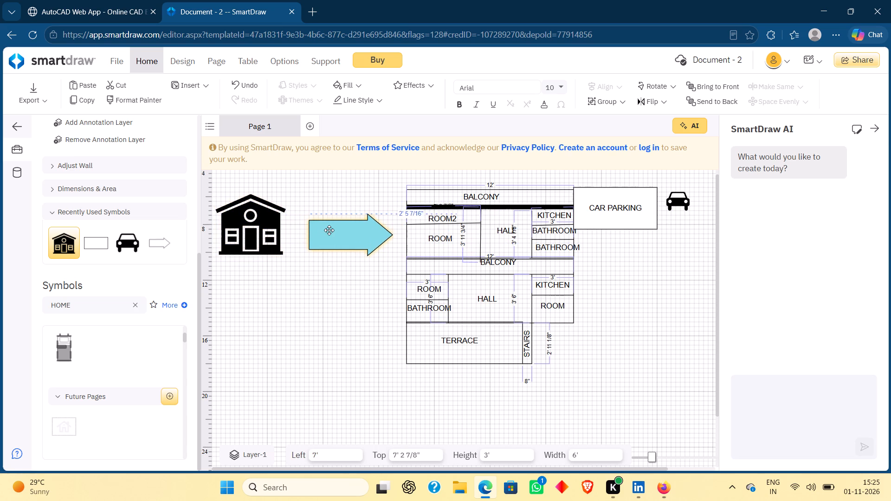
{"action": "left_click_drag", "start_coordinate": [329, 230], "coordinate": [328, 230]}
{"action": "left_click_drag", "start_coordinate": [265, 230], "coordinate": [281, 233]}
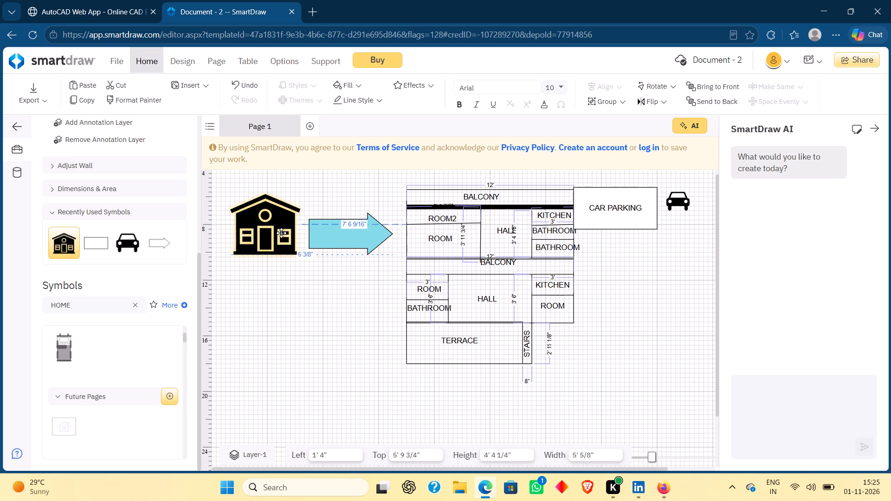
{"action": "left_click_drag", "start_coordinate": [281, 233], "coordinate": [281, 233]}
{"action": "left_click", "coordinate": [291, 292]}
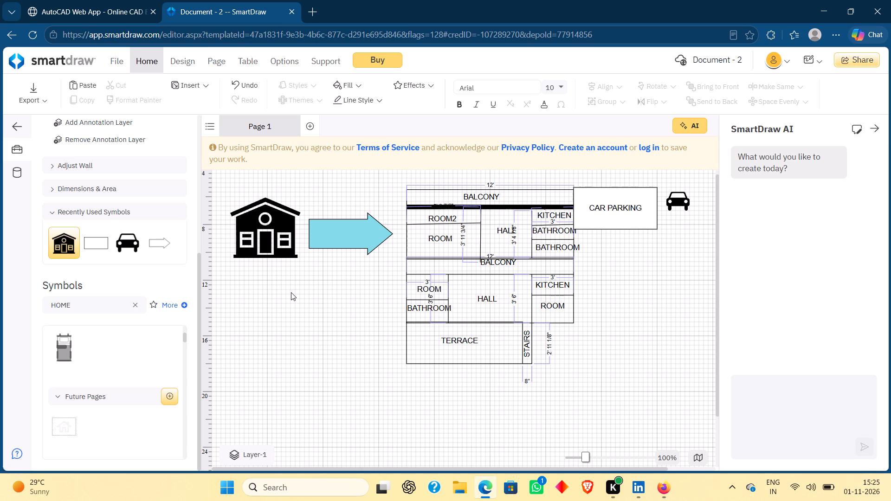
Add the text label PLANNING in the empty area below the house symbol.
{"action": "scroll", "coordinate": [109, 193], "scroll_direction": "up", "scroll_amount": 6}
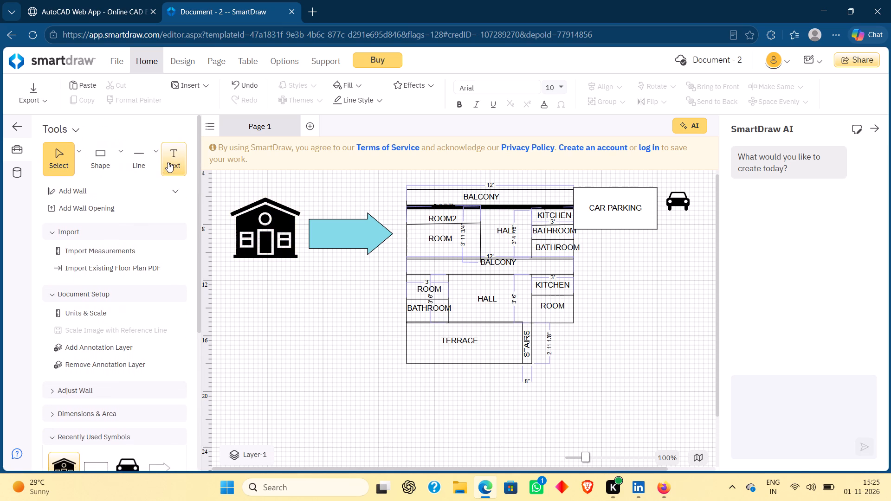
{"action": "left_click", "coordinate": [168, 162]}
{"action": "left_click", "coordinate": [281, 366]}
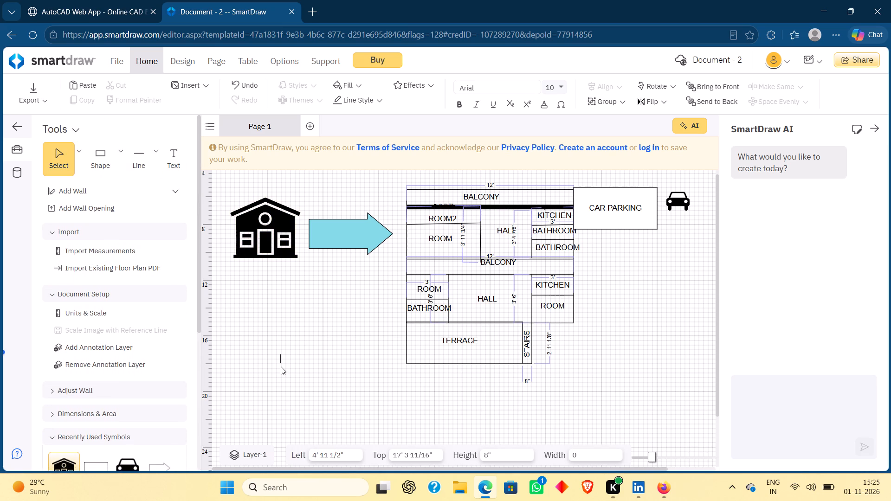
{"action": "type", "text": "PLA"}
{"action": "type", "text": "NNIN"}
{"action": "key", "text": "g"}
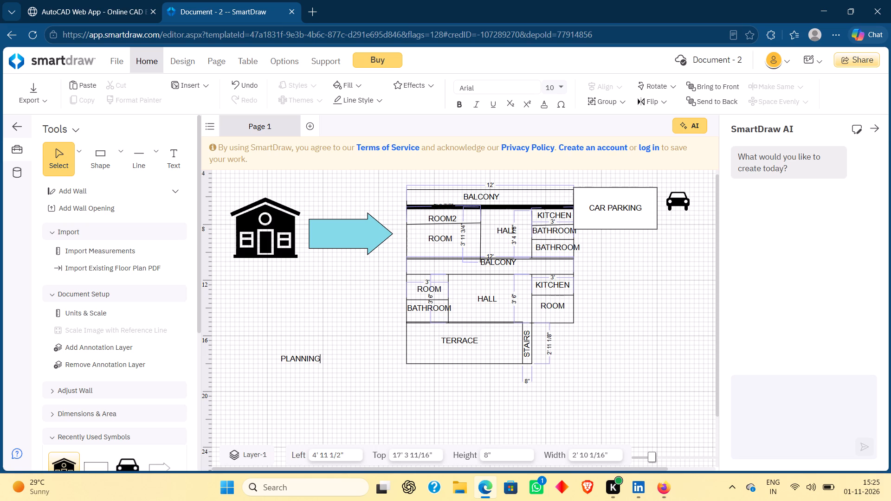
Add the text label PROCESS just below the TERRACE.
{"action": "left_click", "coordinate": [171, 147]}
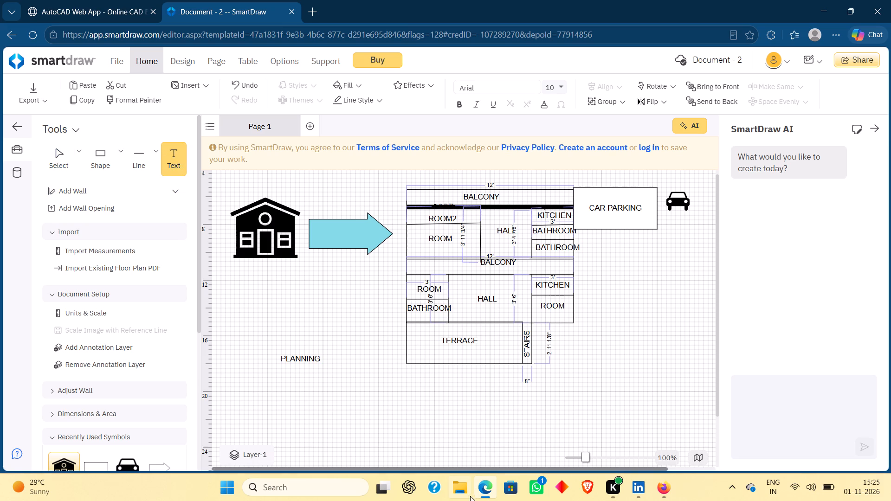
{"action": "left_click", "coordinate": [452, 385]}
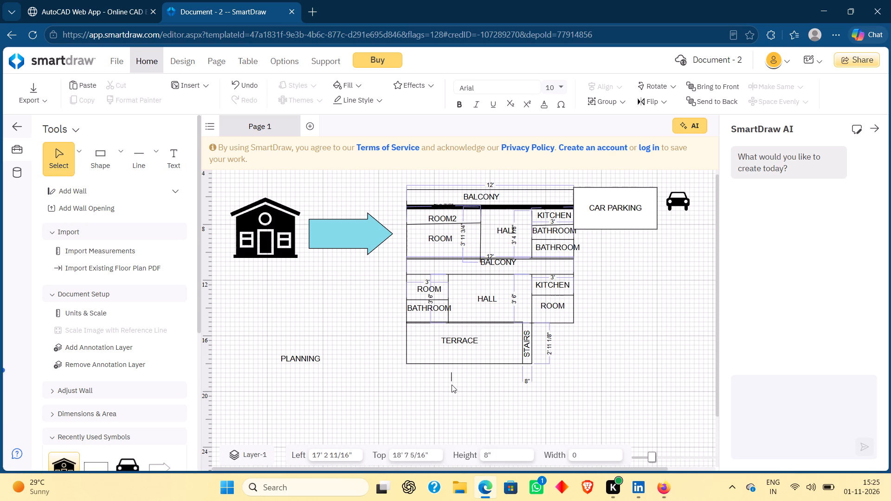
{"action": "type", "text": "PROCESS"}
Add the text label RESULT in the empty area beyond the stairs, below CAR PARKING.
{"action": "left_click", "coordinate": [185, 167]}
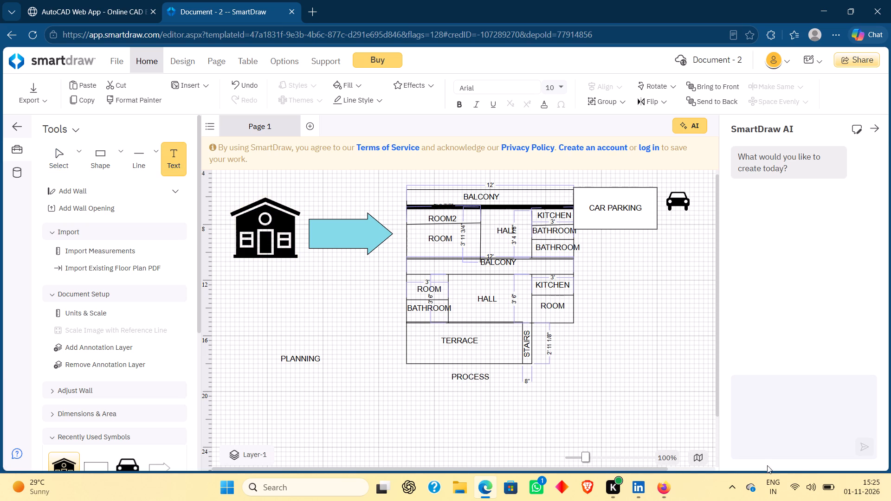
{"action": "left_click", "coordinate": [626, 353]}
{"action": "type", "text": "RESULT"}
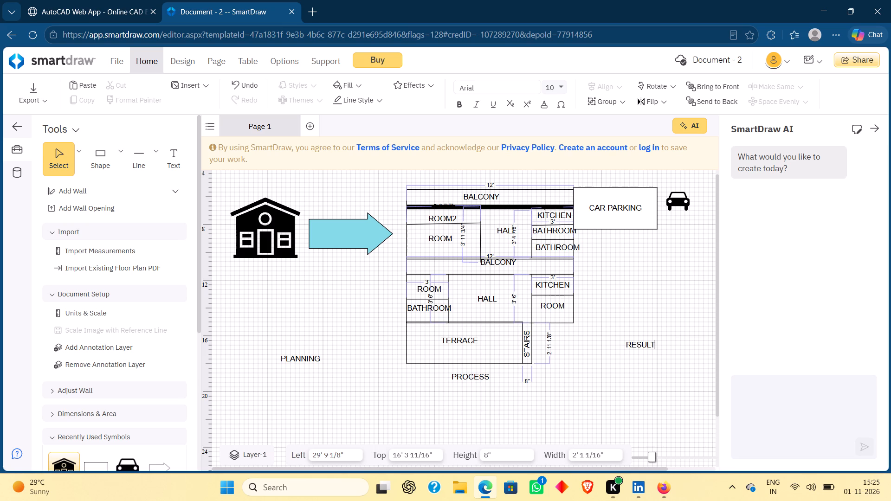
{"action": "left_click", "coordinate": [360, 366]}
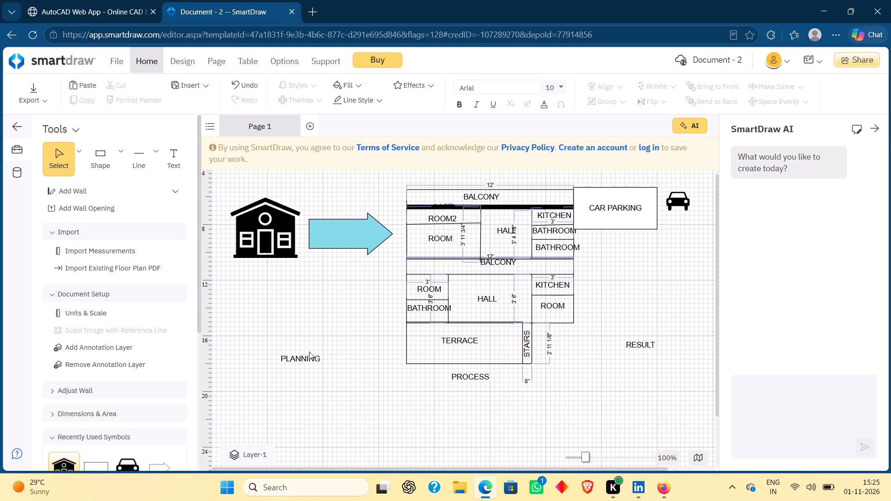
Move the PLANNING label up to just below the house symbol, at 4' 8" left and 11' 8" top.
{"action": "left_click_drag", "start_coordinate": [303, 357], "coordinate": [300, 280]}
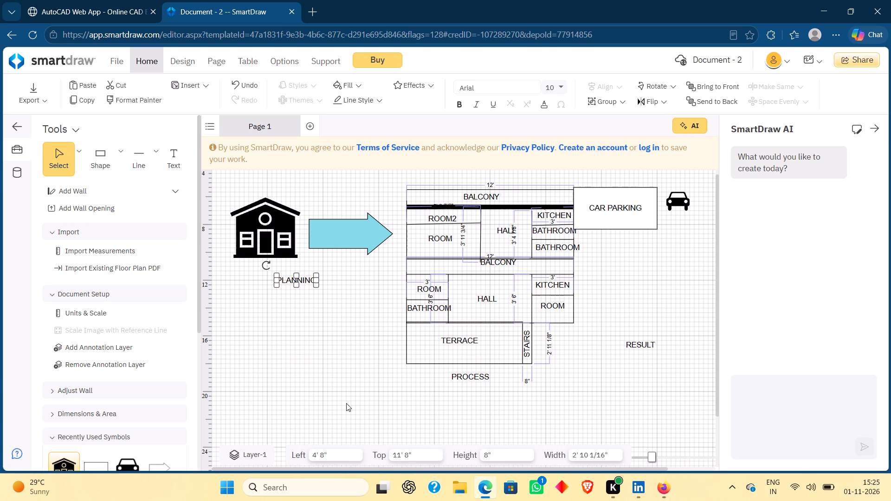
{"action": "left_click", "coordinate": [346, 403]}
Place the multi-storey house icon from Business Icons above the RESULT label, at about 28' 7" left and 10' 4" top.
{"action": "scroll", "coordinate": [128, 408], "scroll_direction": "down", "scroll_amount": 3}
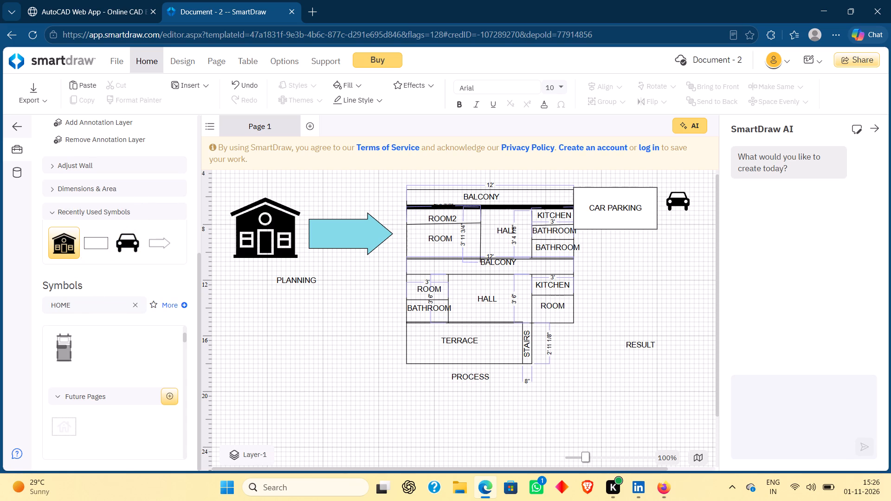
{"action": "scroll", "coordinate": [90, 310], "scroll_direction": "down", "scroll_amount": 1}
{"action": "scroll", "coordinate": [85, 381], "scroll_direction": "down", "scroll_amount": 3}
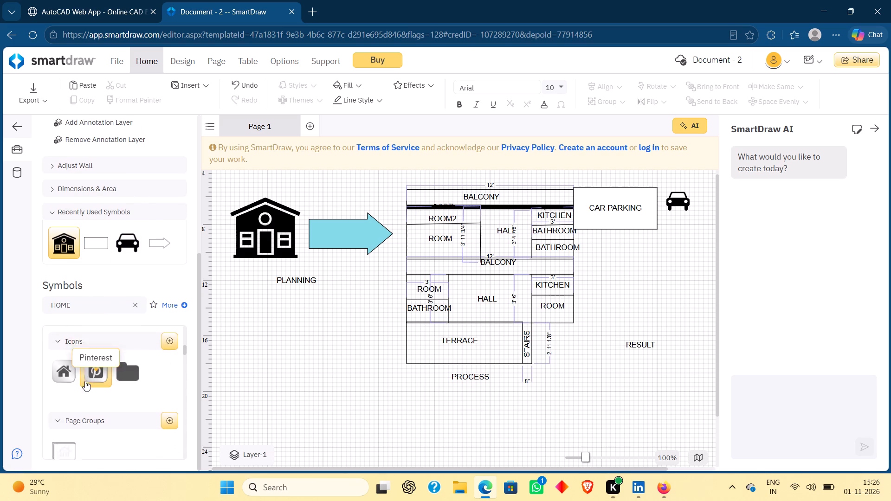
{"action": "scroll", "coordinate": [85, 381], "scroll_direction": "down", "scroll_amount": 1}
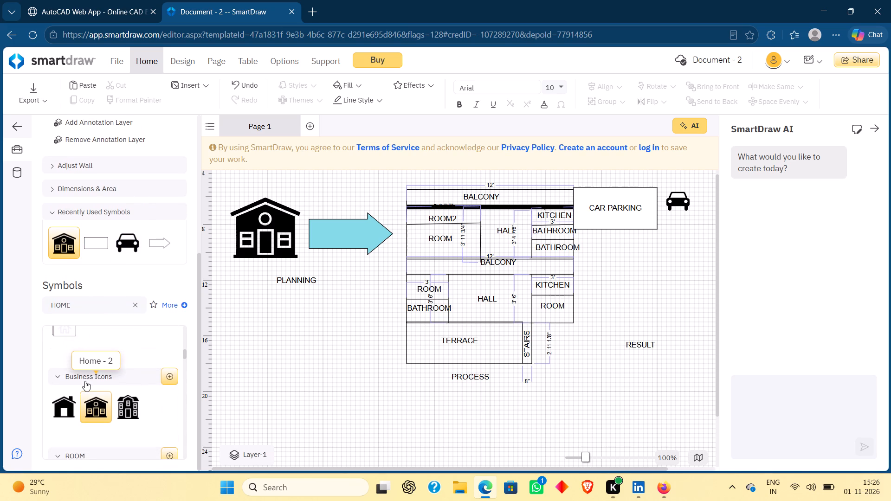
{"action": "left_click_drag", "start_coordinate": [127, 412], "coordinate": [511, 362]}
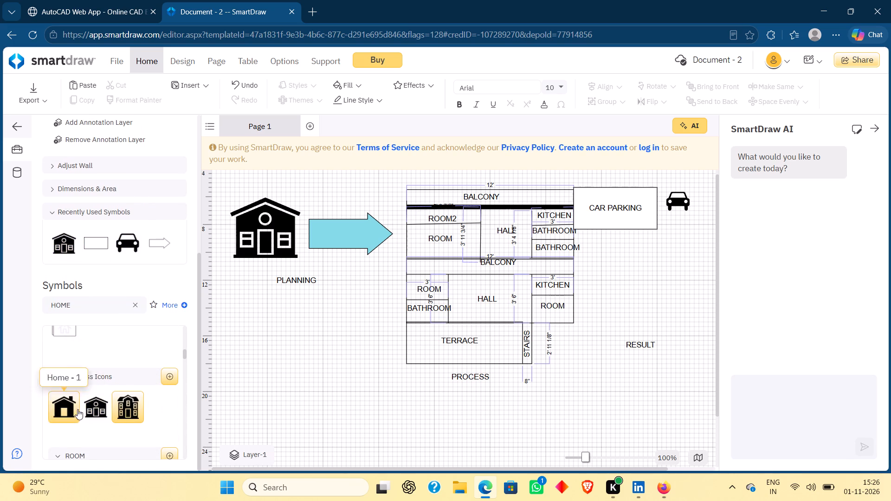
{"action": "left_click_drag", "start_coordinate": [123, 408], "coordinate": [632, 289]}
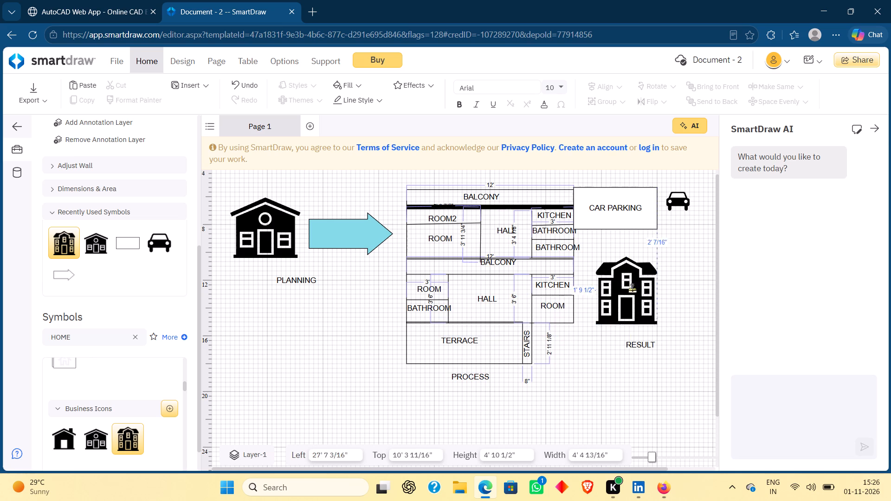
{"action": "left_click_drag", "start_coordinate": [632, 289], "coordinate": [639, 290]}
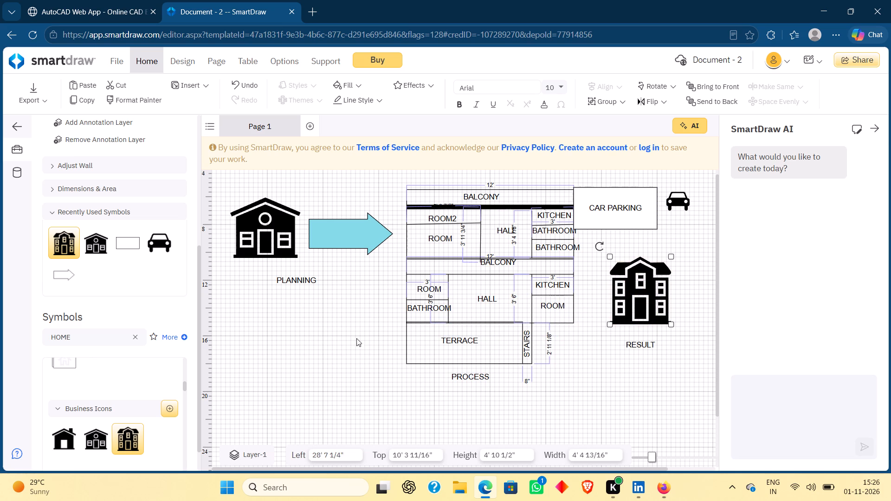
{"action": "left_click", "coordinate": [313, 359]}
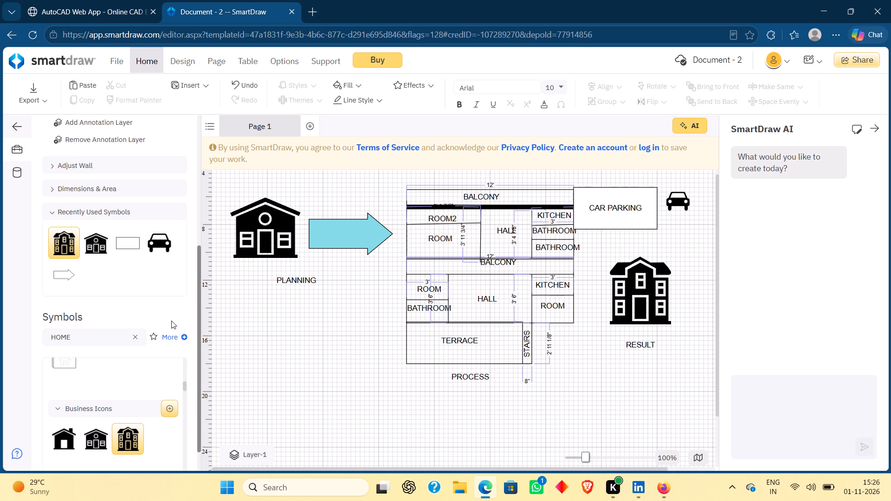
Place a Group transition symbol from the HOME symbol results just beside the PLANNING label, its arrow pointing toward the floor plan.
{"action": "scroll", "coordinate": [148, 331], "scroll_direction": "down", "scroll_amount": 3}
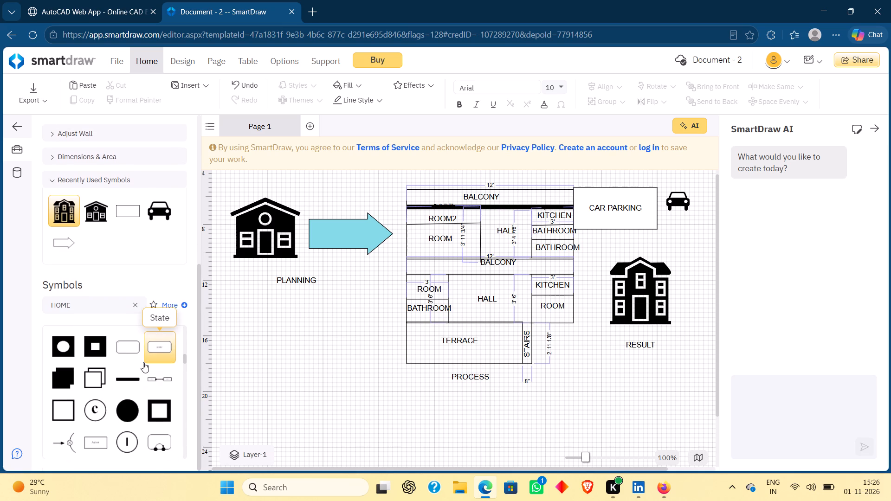
{"action": "scroll", "coordinate": [143, 362], "scroll_direction": "down", "scroll_amount": 3}
{"action": "scroll", "coordinate": [143, 362], "scroll_direction": "up", "scroll_amount": 1}
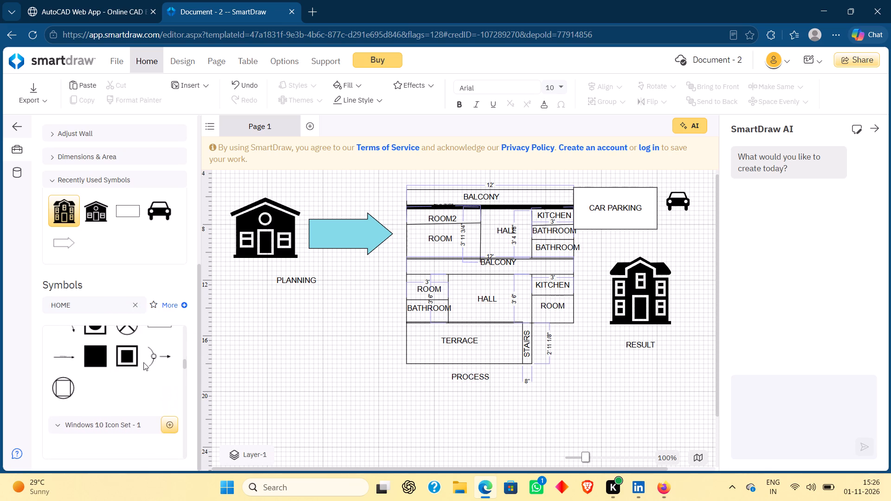
{"action": "scroll", "coordinate": [143, 362], "scroll_direction": "up", "scroll_amount": 1}
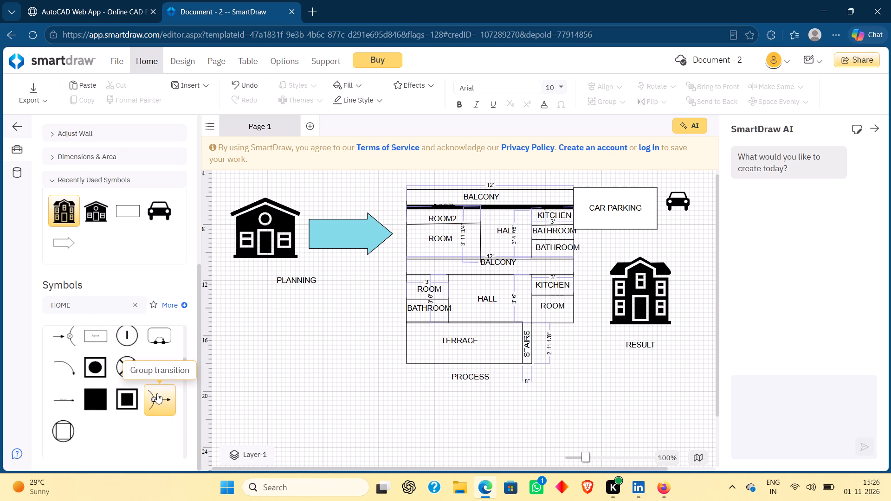
{"action": "left_click_drag", "start_coordinate": [157, 393], "coordinate": [294, 353]}
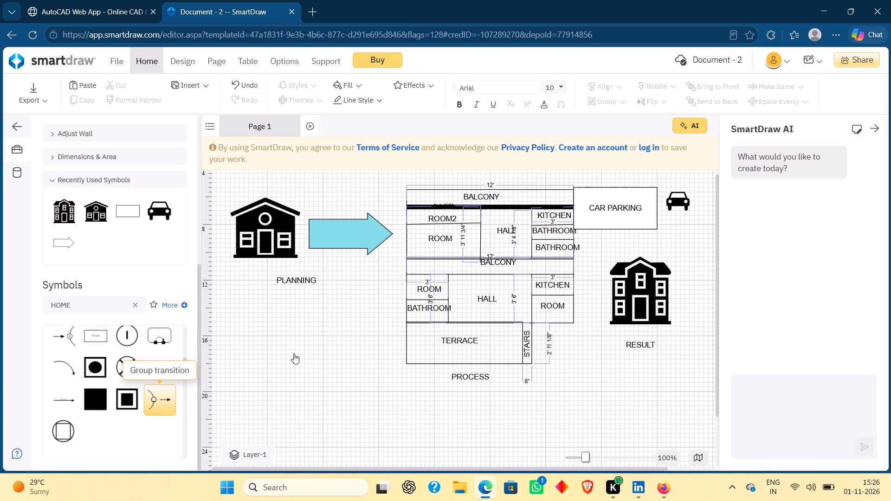
{"action": "left_click_drag", "start_coordinate": [294, 353], "coordinate": [294, 353]}
{"action": "left_click_drag", "start_coordinate": [166, 399], "coordinate": [356, 323]}
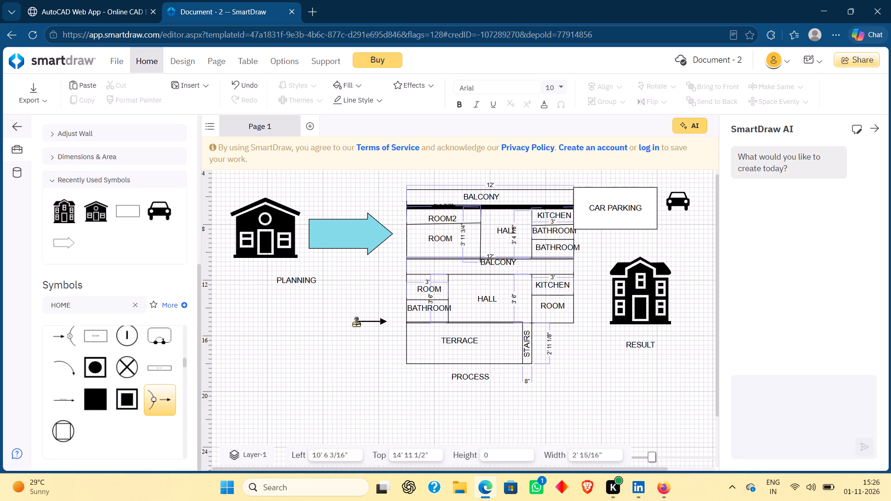
{"action": "left_click_drag", "start_coordinate": [356, 323], "coordinate": [372, 330]}
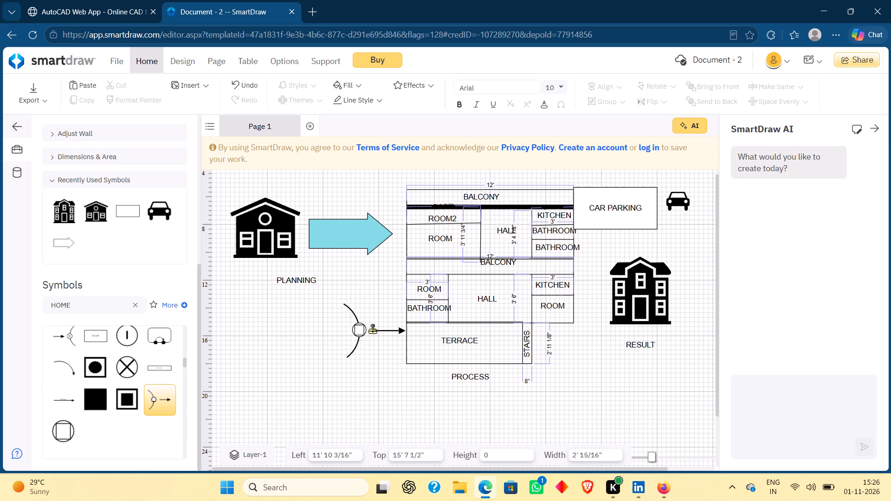
{"action": "left_click_drag", "start_coordinate": [372, 330], "coordinate": [349, 284]}
{"action": "left_click", "coordinate": [349, 284]}
{"action": "left_click", "coordinate": [288, 326]}
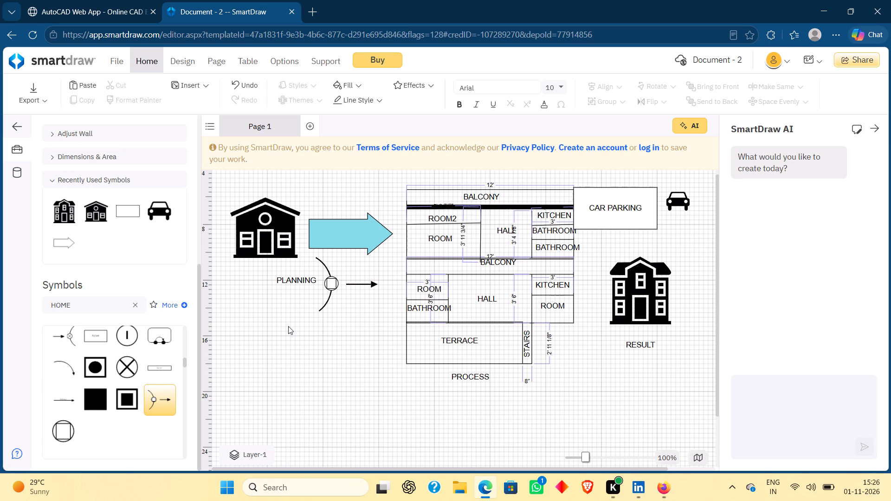
Place another Group transition symbol beside the PROCESS label below the TERRACE, with its arrow pointing away from the label.
{"action": "left_click", "coordinate": [156, 410]}
{"action": "left_click_drag", "start_coordinate": [156, 396], "coordinate": [520, 377]}
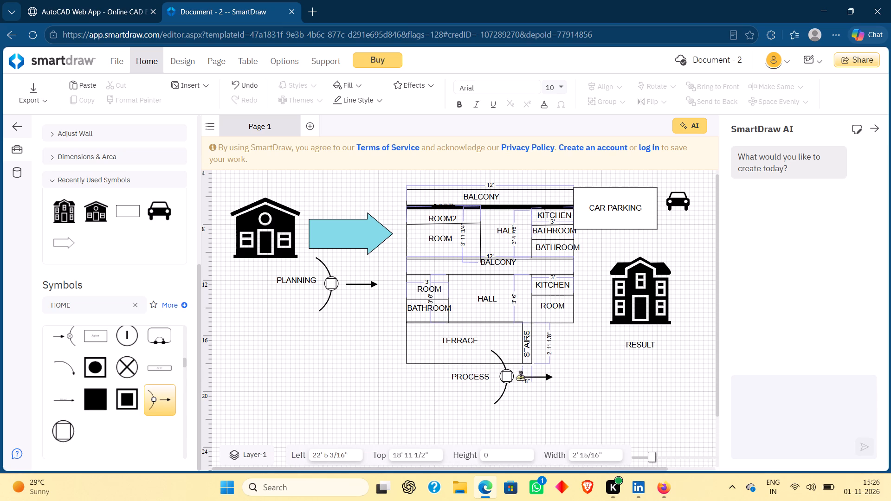
{"action": "left_click_drag", "start_coordinate": [520, 377], "coordinate": [519, 378]}
{"action": "left_click", "coordinate": [432, 379]}
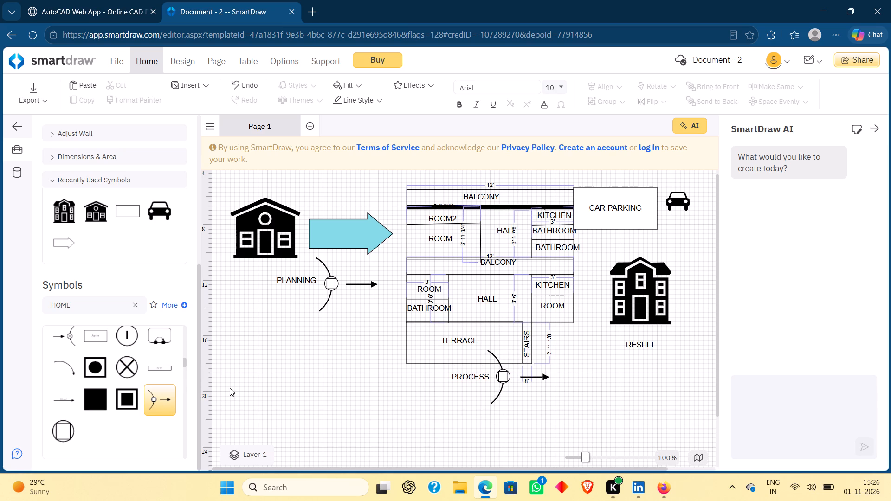
Place a third Group transition symbol beside the RESULT label, just below the multi-storey house icon.
{"action": "left_click_drag", "start_coordinate": [170, 394], "coordinate": [703, 339]}
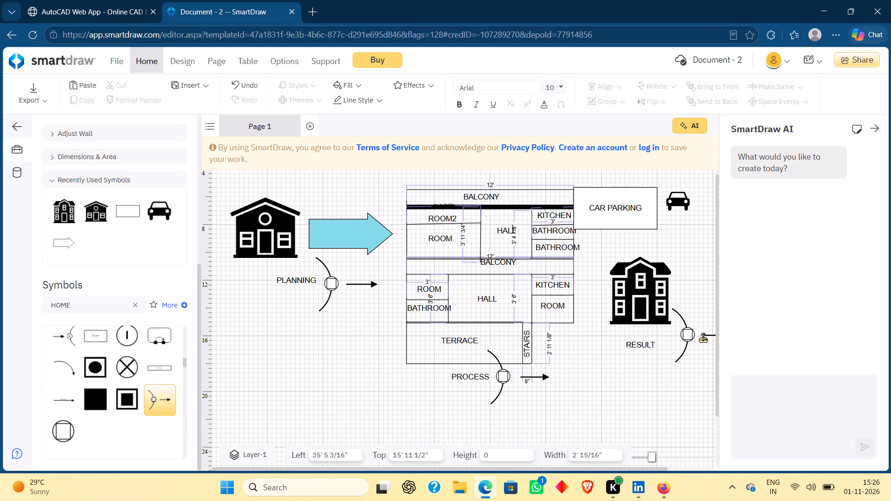
{"action": "left_click_drag", "start_coordinate": [703, 339], "coordinate": [689, 347]}
{"action": "left_click", "coordinate": [594, 377]}
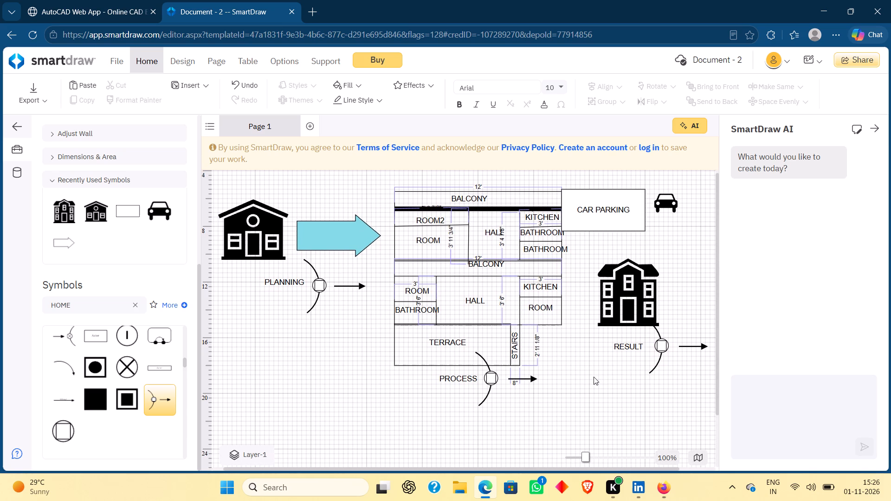
Nudge the CAR PARKING rectangle level with the upper balcony's top edge, at about 26' left and 5' 6" top.
{"action": "left_click", "coordinate": [593, 199]}
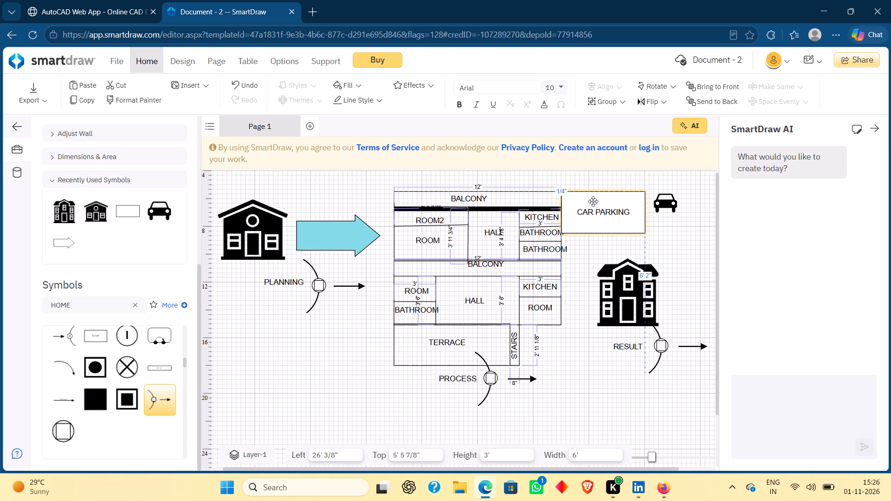
{"action": "left_click", "coordinate": [295, 400]}
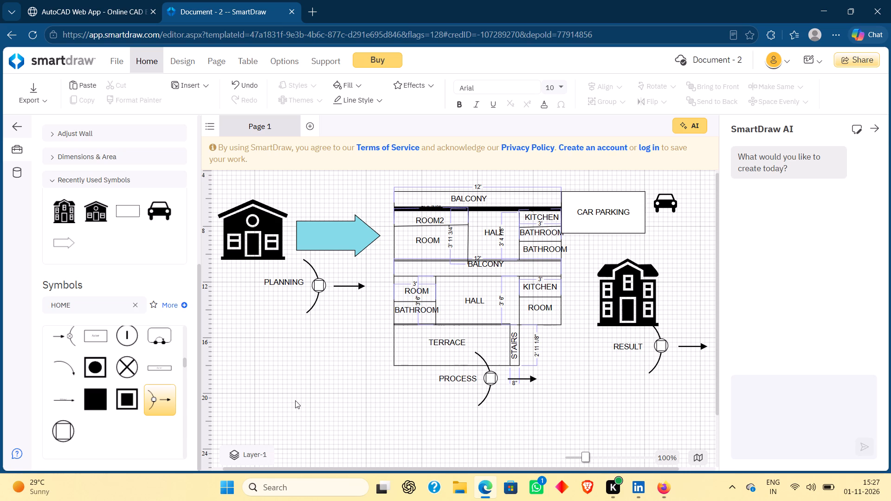
Set the wall type for new walls to Exterior Wall 6".
{"action": "scroll", "coordinate": [167, 291], "scroll_direction": "up", "scroll_amount": 4}
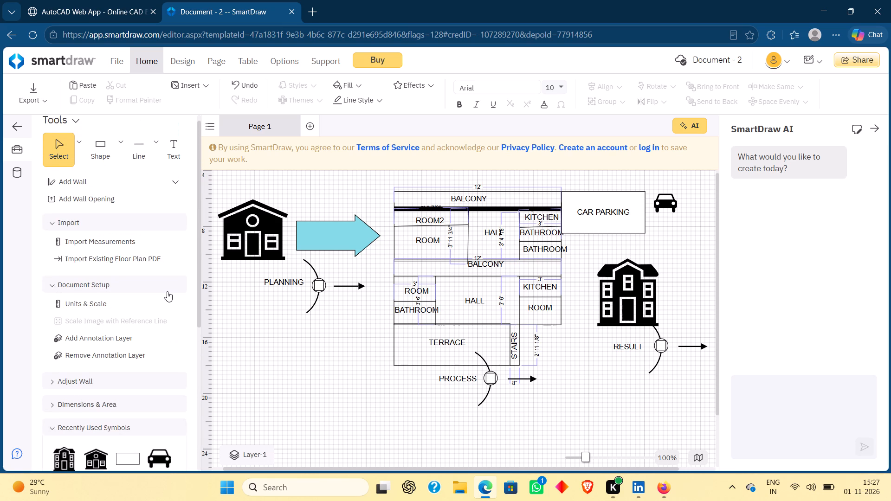
{"action": "scroll", "coordinate": [167, 291], "scroll_direction": "up", "scroll_amount": 2}
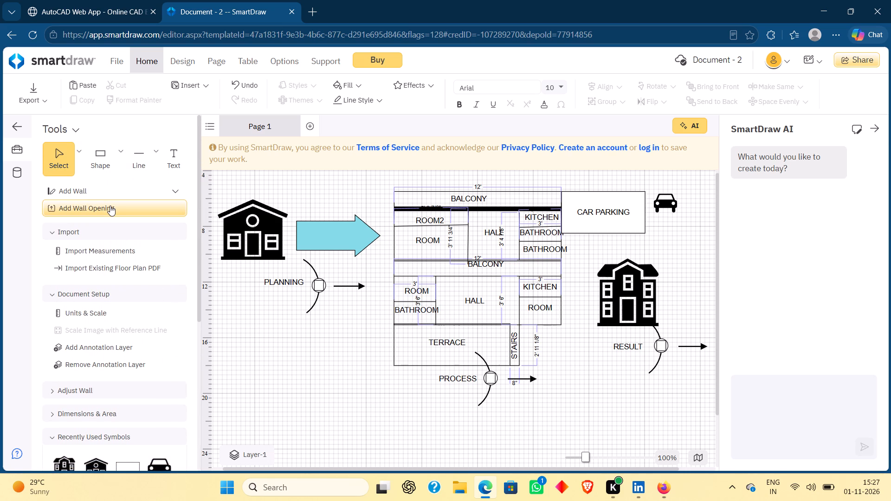
{"action": "left_click", "coordinate": [110, 206]}
{"action": "left_click", "coordinate": [118, 193]}
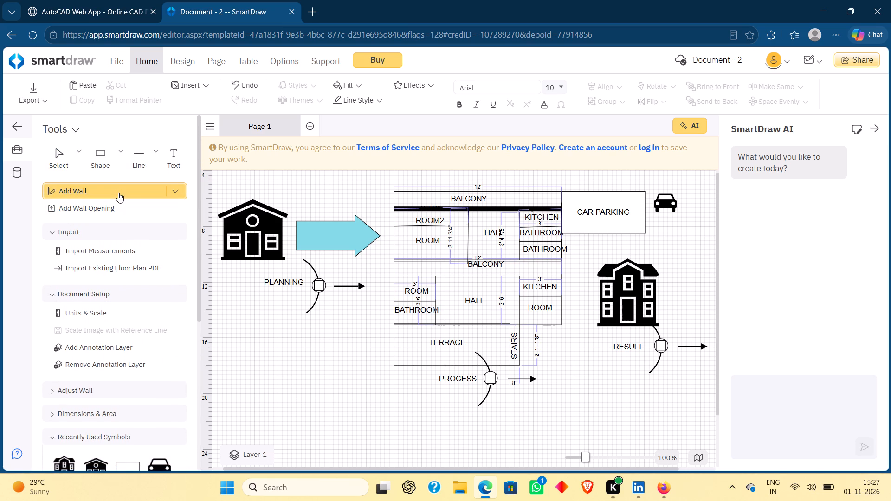
{"action": "left_click", "coordinate": [178, 183]}
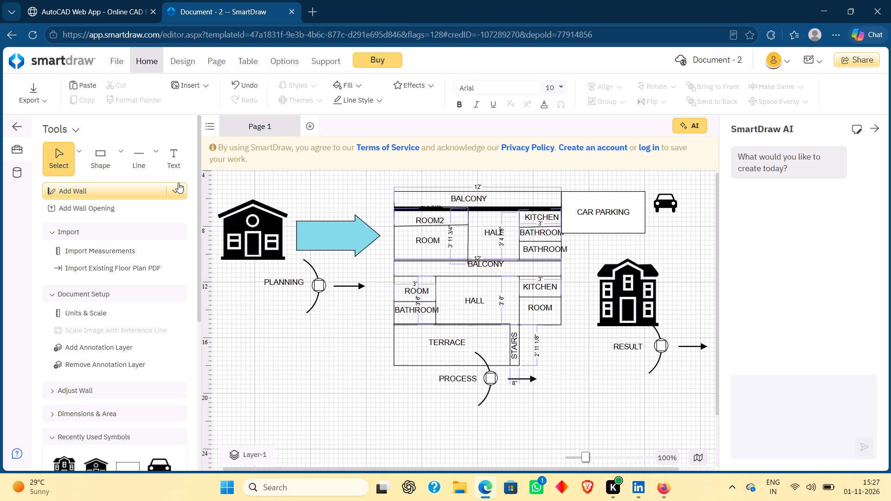
{"action": "left_click", "coordinate": [182, 194]}
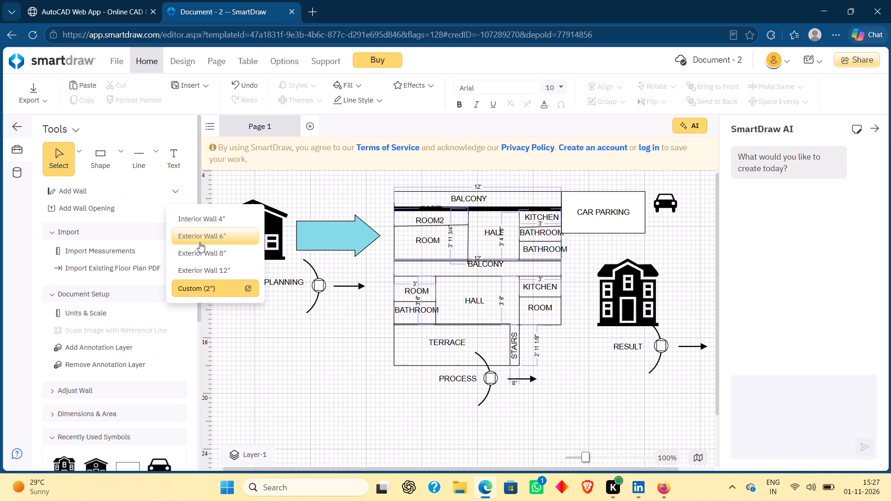
{"action": "left_click", "coordinate": [200, 242]}
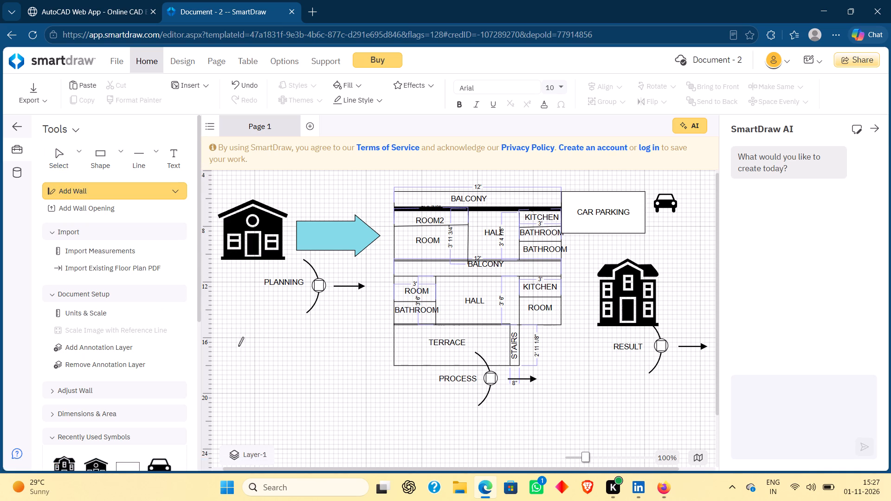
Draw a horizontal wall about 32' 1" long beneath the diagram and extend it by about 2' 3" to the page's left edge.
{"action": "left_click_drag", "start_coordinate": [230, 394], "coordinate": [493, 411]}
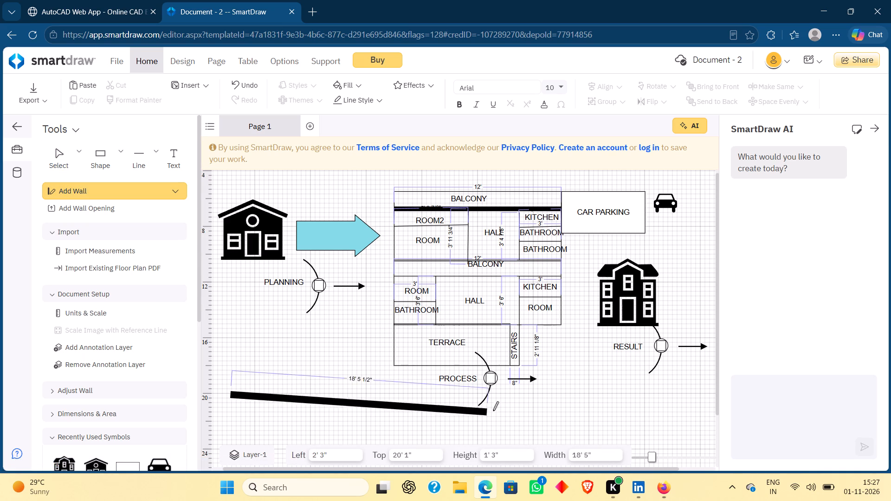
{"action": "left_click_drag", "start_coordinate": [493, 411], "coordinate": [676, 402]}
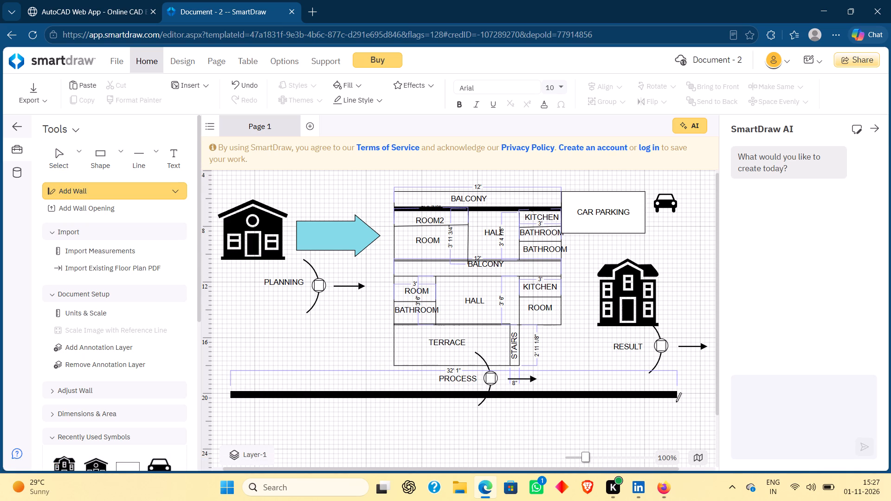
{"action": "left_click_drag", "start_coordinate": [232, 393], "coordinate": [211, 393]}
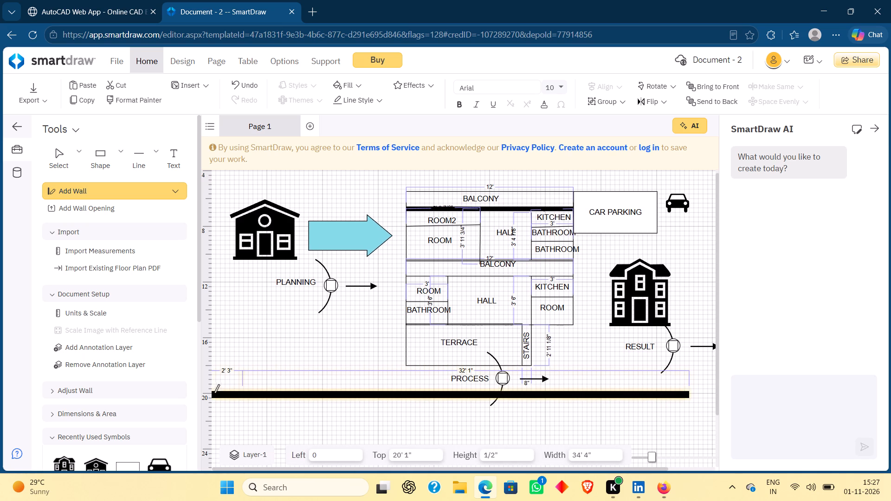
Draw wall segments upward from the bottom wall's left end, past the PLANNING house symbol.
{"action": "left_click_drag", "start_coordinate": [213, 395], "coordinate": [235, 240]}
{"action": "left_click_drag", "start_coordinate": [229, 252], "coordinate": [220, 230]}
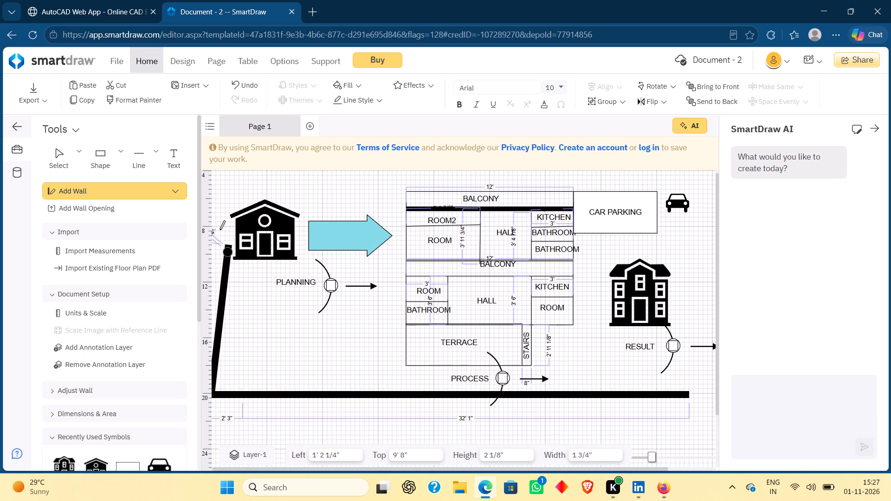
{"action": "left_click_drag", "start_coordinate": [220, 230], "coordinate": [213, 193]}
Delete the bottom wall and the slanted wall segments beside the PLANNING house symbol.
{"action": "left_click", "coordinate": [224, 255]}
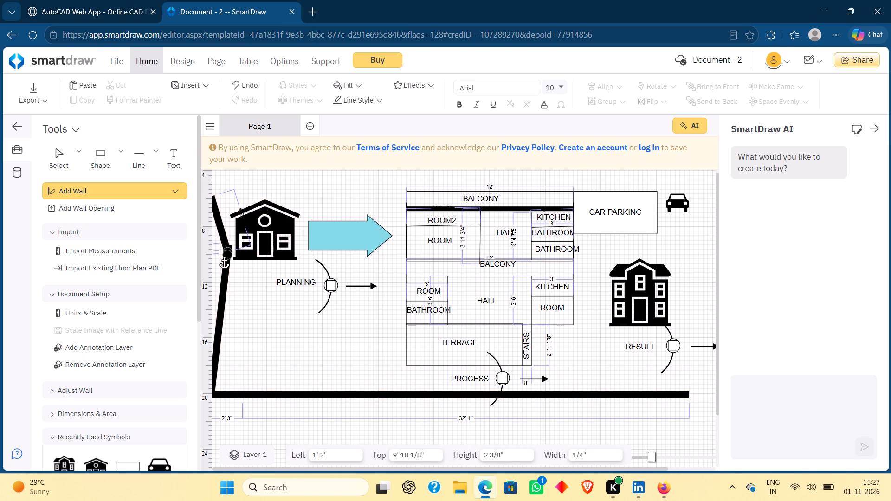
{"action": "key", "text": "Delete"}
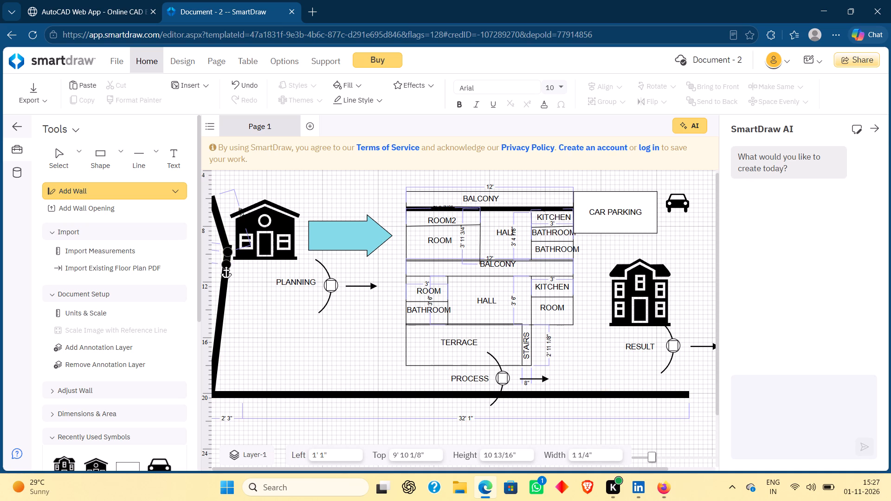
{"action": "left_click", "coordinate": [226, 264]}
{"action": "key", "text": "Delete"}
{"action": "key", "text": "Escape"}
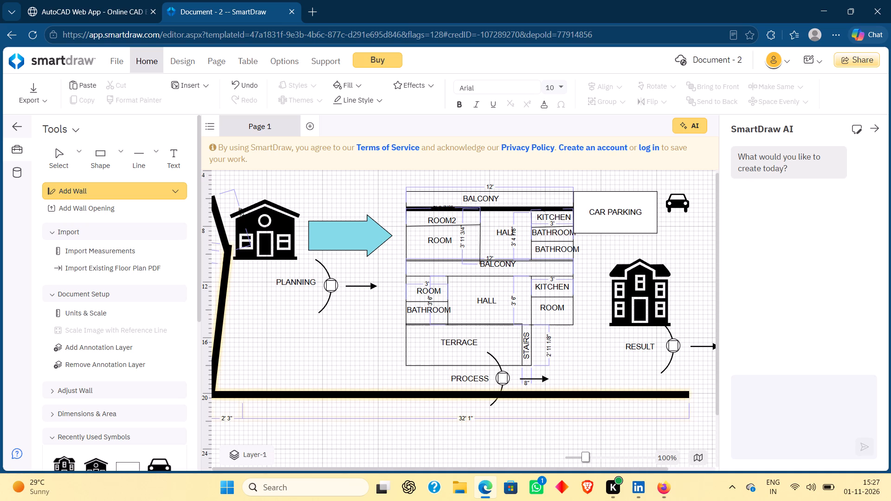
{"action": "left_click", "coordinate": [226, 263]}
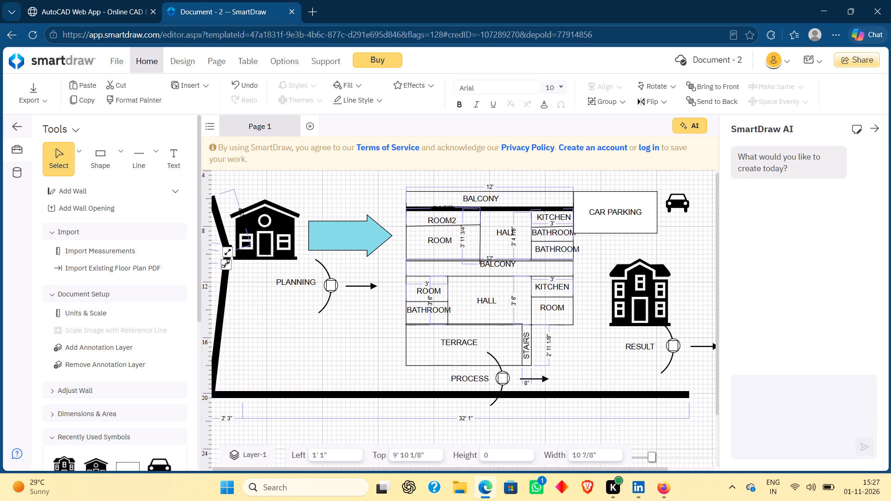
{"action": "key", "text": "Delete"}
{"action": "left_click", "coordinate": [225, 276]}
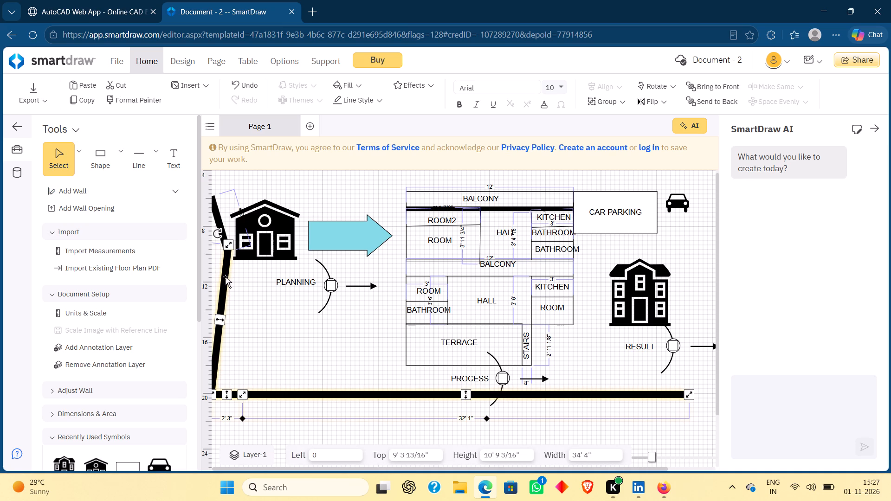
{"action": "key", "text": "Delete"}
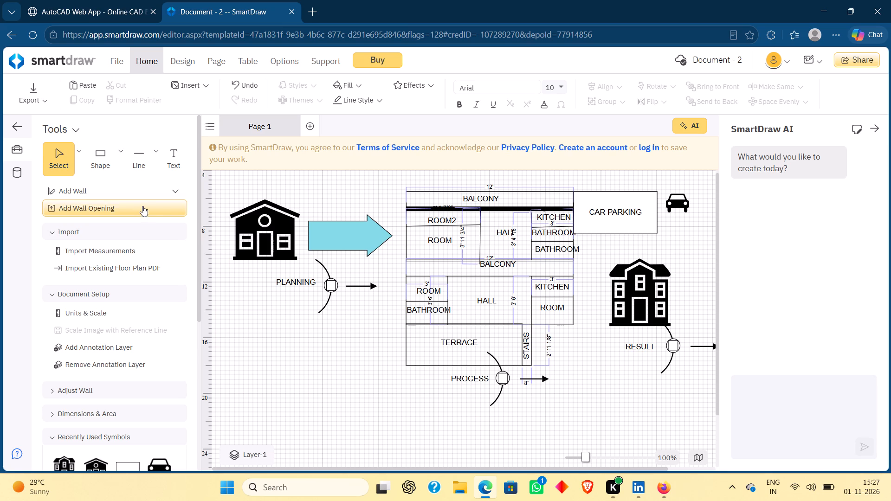
Draw a horizontal exterior wall about 36' 7" long beneath the whole diagram, below the PROCESS label.
{"action": "left_click", "coordinate": [141, 192]}
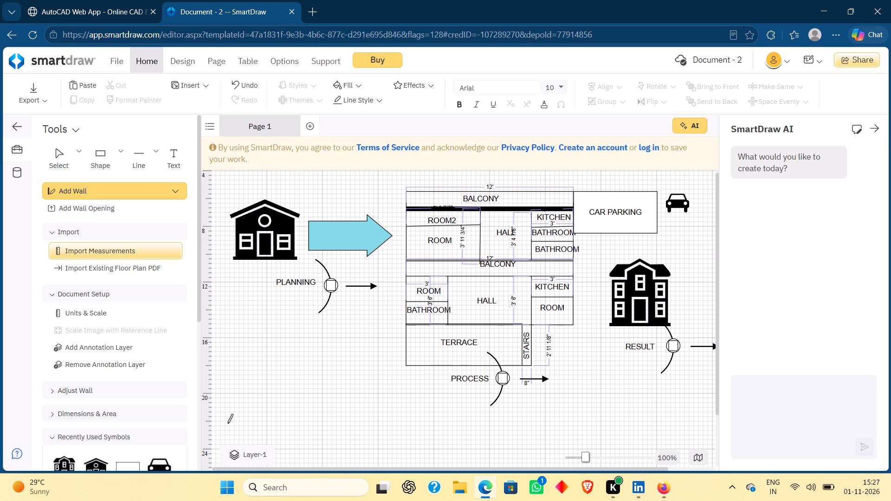
{"action": "left_click_drag", "start_coordinate": [226, 424], "coordinate": [717, 408]}
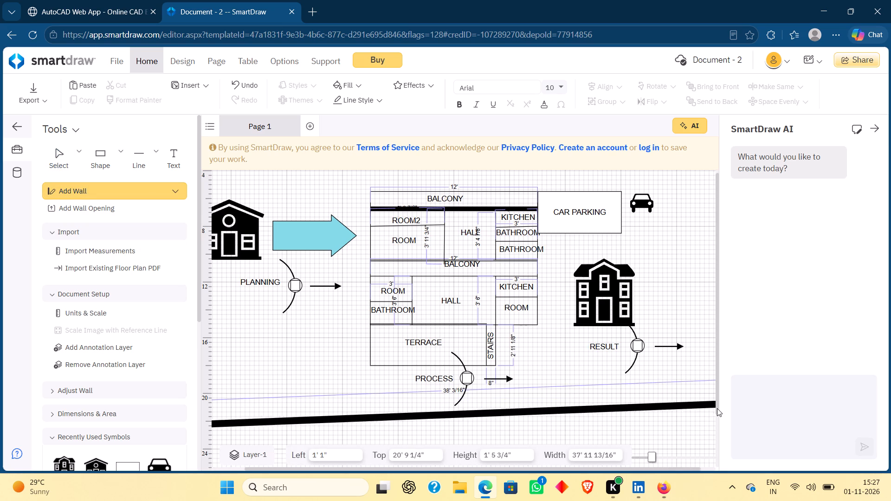
{"action": "left_click_drag", "start_coordinate": [717, 408], "coordinate": [688, 413]}
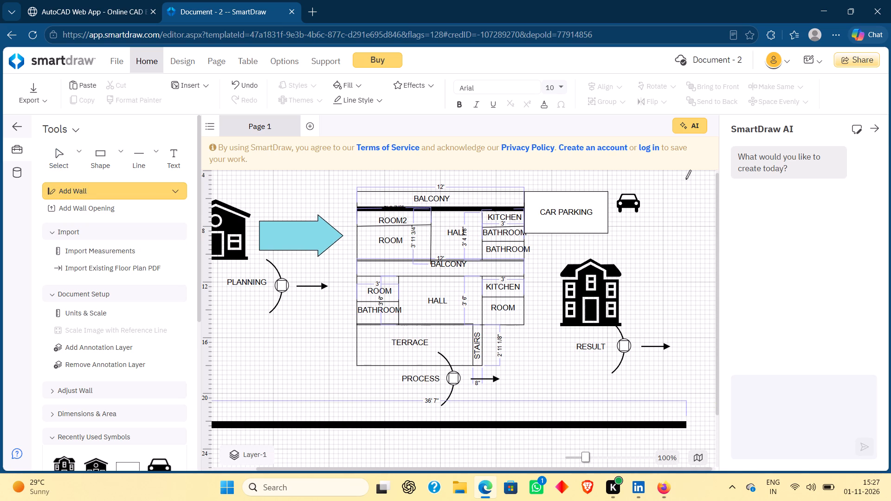
Draw a nearly vertical exterior wall about 16' 7" long beyond the car and the RESULT house symbol, reaching down beside the bottom wall's end.
{"action": "left_click_drag", "start_coordinate": [688, 190], "coordinate": [698, 363]}
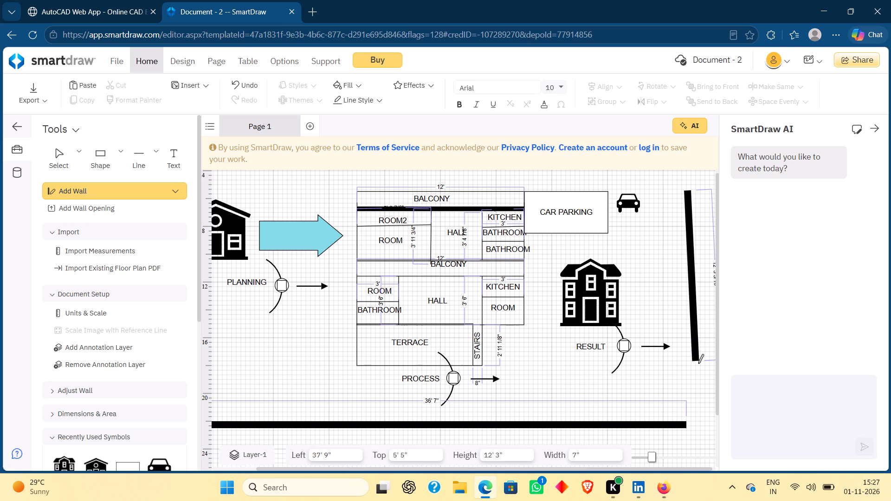
{"action": "left_click_drag", "start_coordinate": [698, 363], "coordinate": [701, 417]}
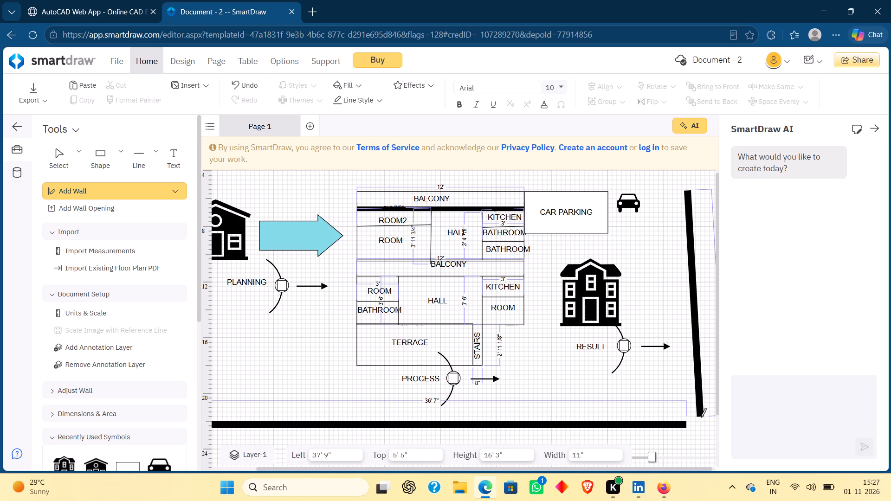
{"action": "left_click_drag", "start_coordinate": [701, 417], "coordinate": [699, 423]}
Add short wall segments closing the corner gap between the bottom wall and the wall beside the RESULT house.
{"action": "left_click", "coordinate": [690, 427]}
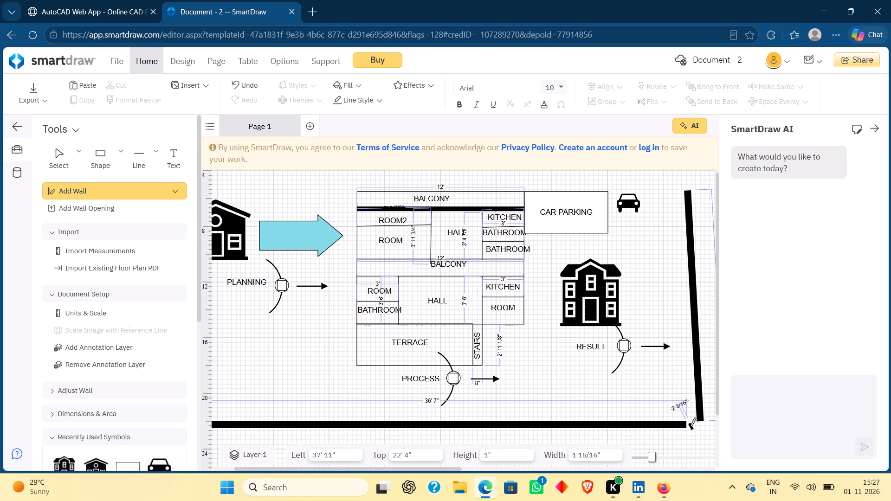
{"action": "left_click_drag", "start_coordinate": [680, 426], "coordinate": [700, 425]}
{"action": "left_click", "coordinate": [700, 425]}
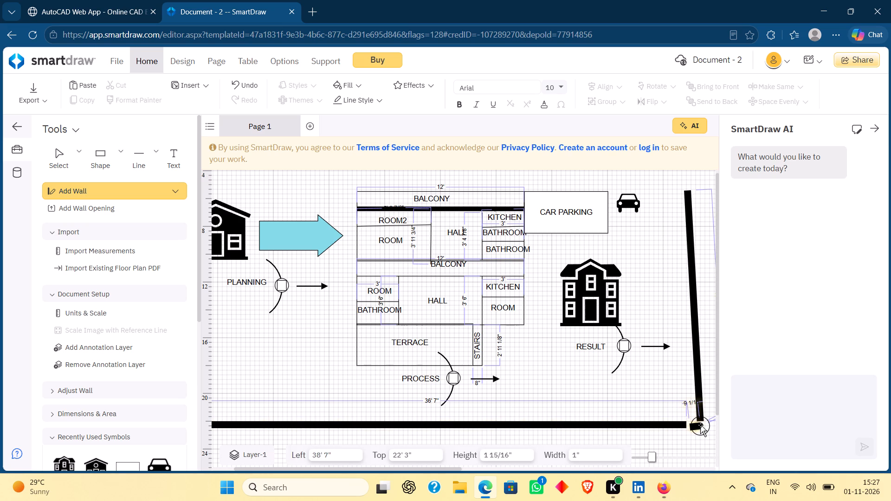
{"action": "left_click", "coordinate": [677, 424]}
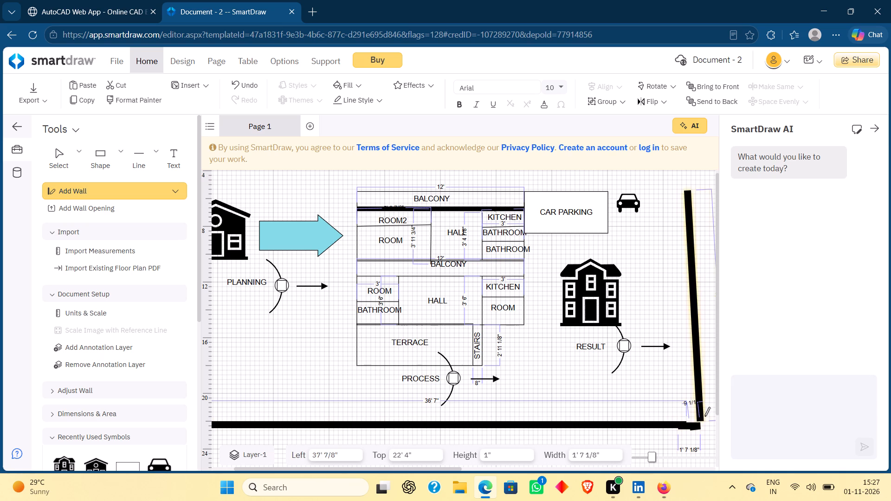
{"action": "left_click", "coordinate": [699, 419]}
{"action": "double_click", "coordinate": [699, 420]}
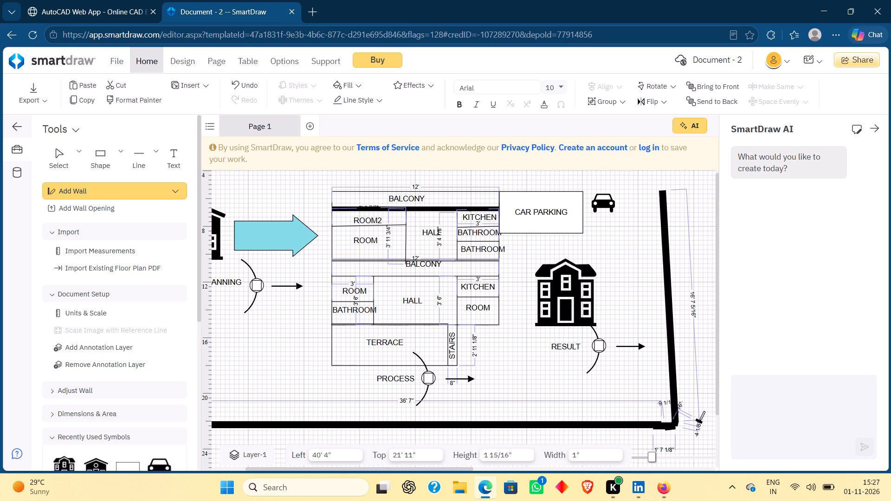
{"action": "key", "text": "Escape"}
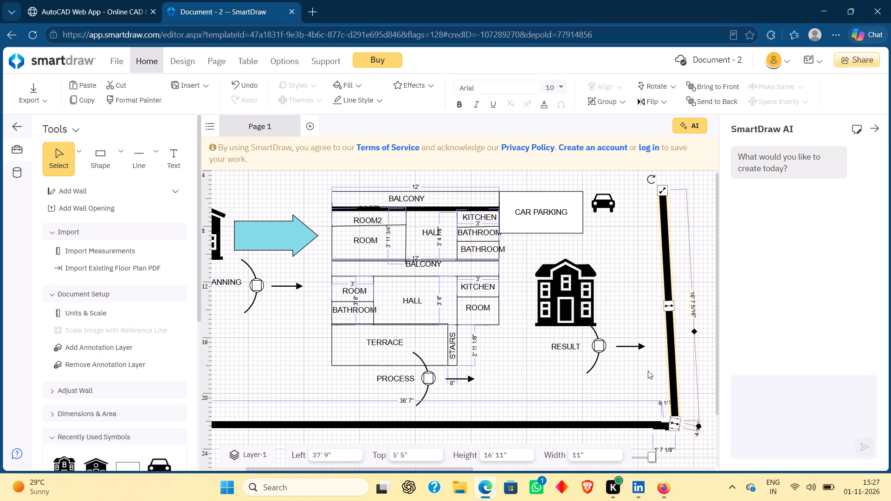
{"action": "left_click", "coordinate": [648, 371]}
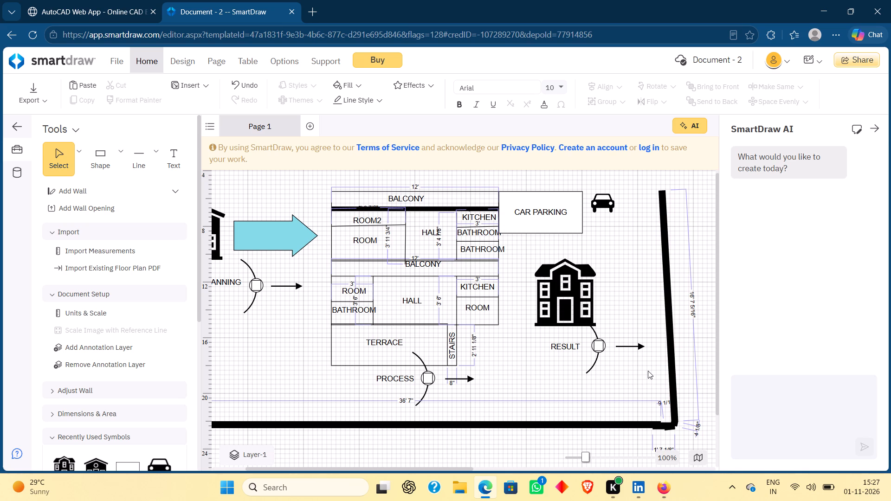
{"action": "right_click", "coordinate": [648, 371]}
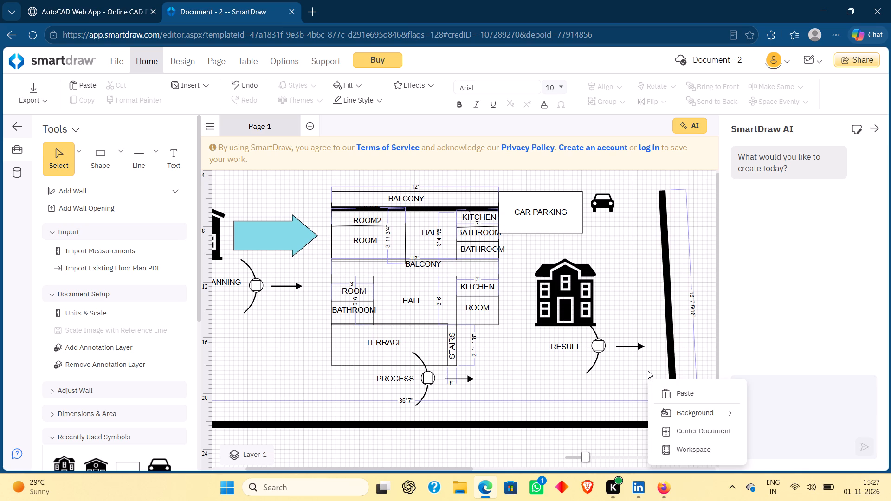
{"action": "left_click", "coordinate": [657, 330]}
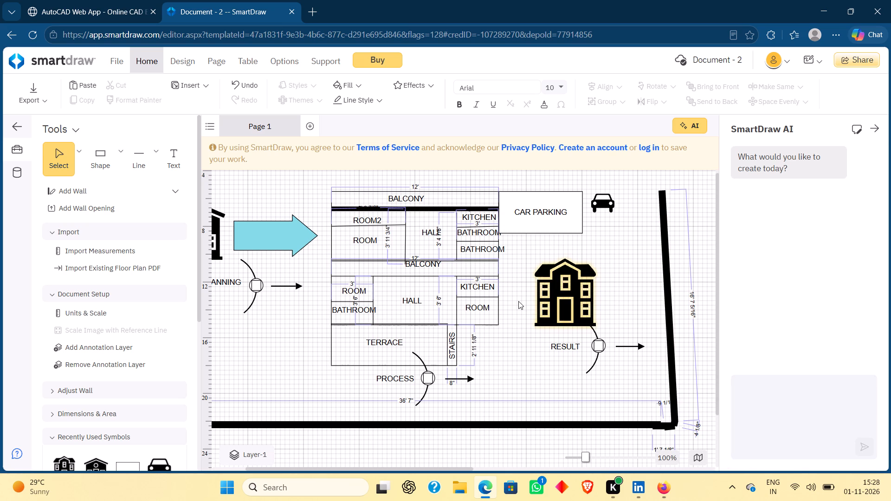
Draw the boundary wall upward from the bottom wall's PLANNING-side end in two segments, about 5' 9" and 12' high, passing the PLANNING house.
{"action": "scroll", "coordinate": [518, 301], "scroll_direction": "right", "scroll_amount": 4}
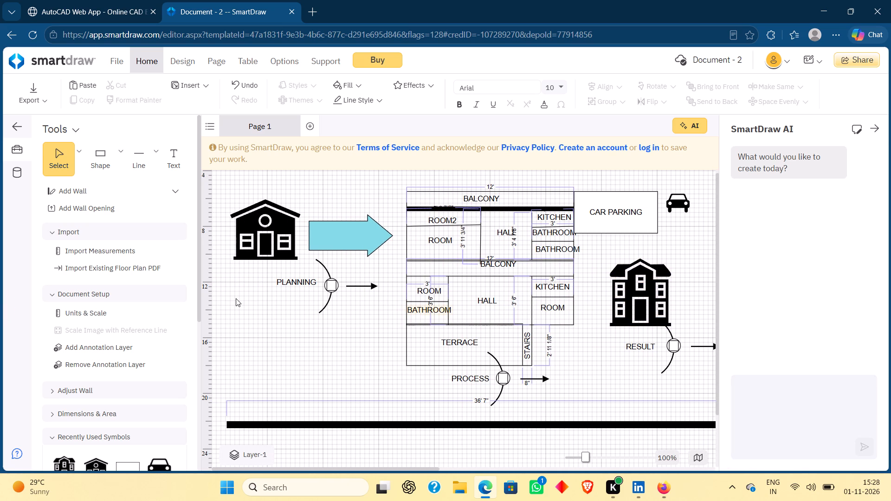
{"action": "left_click", "coordinate": [125, 188]}
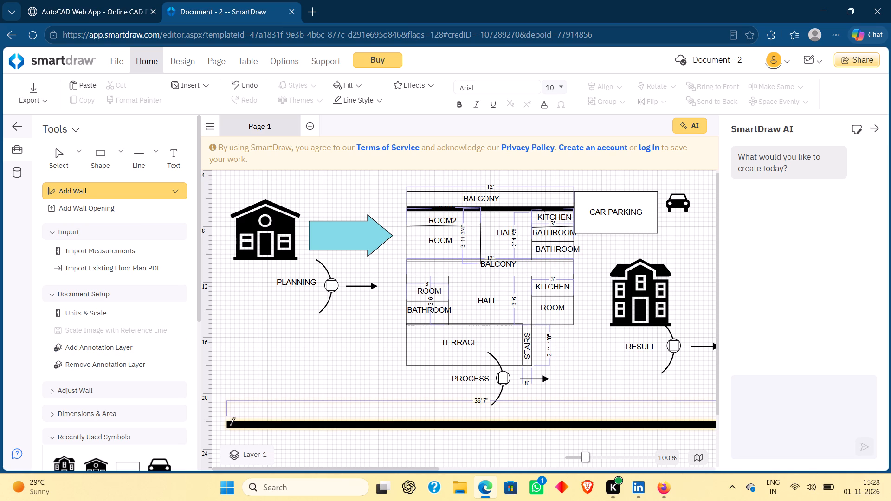
{"action": "left_click_drag", "start_coordinate": [229, 426], "coordinate": [220, 347]}
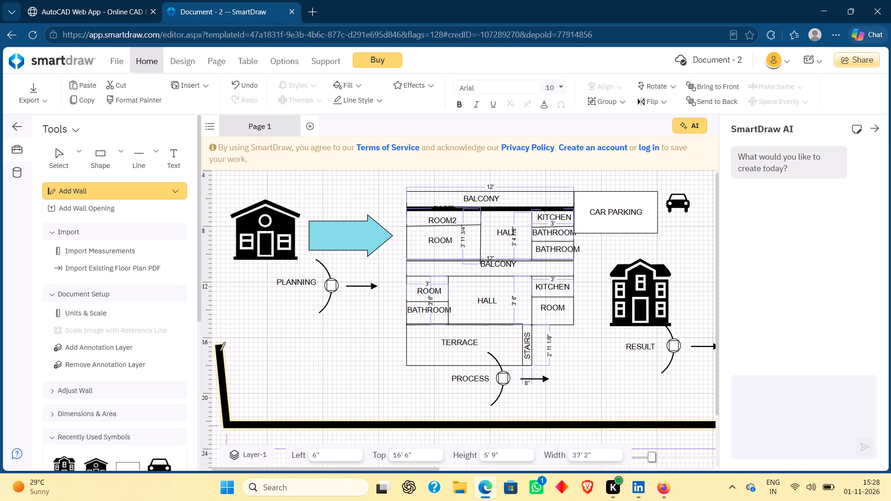
{"action": "left_click_drag", "start_coordinate": [219, 351], "coordinate": [230, 184]}
{"action": "left_click", "coordinate": [230, 184]}
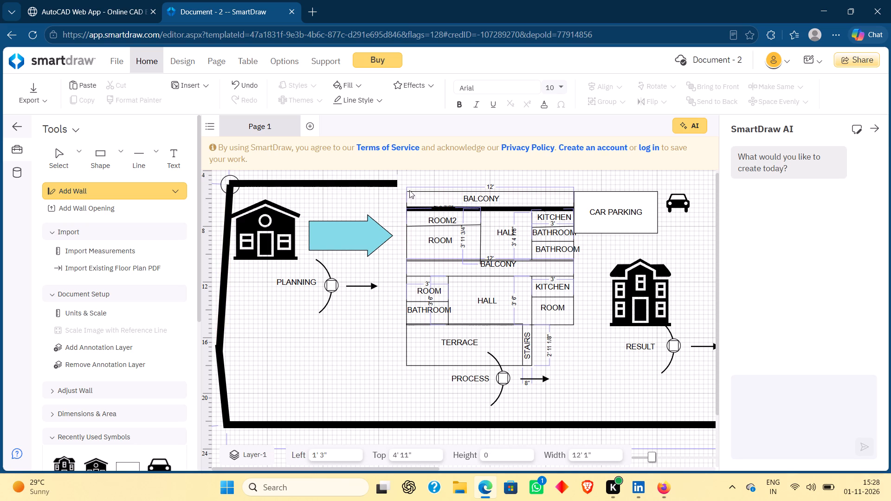
{"action": "left_click", "coordinate": [721, 196]}
{"action": "key", "text": "Escape"}
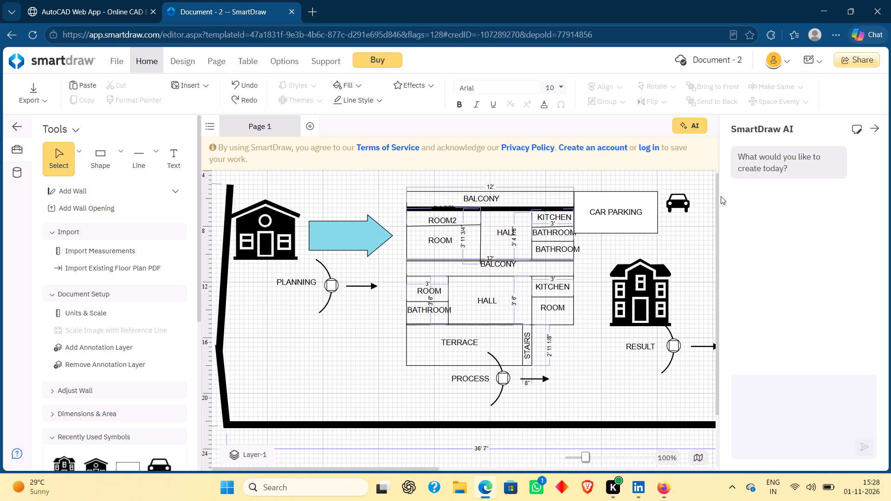
Draw the top boundary wall from the PLANNING-side wall's upper end, above the floor plan, to just past the car symbol.
{"action": "left_click", "coordinate": [91, 191]}
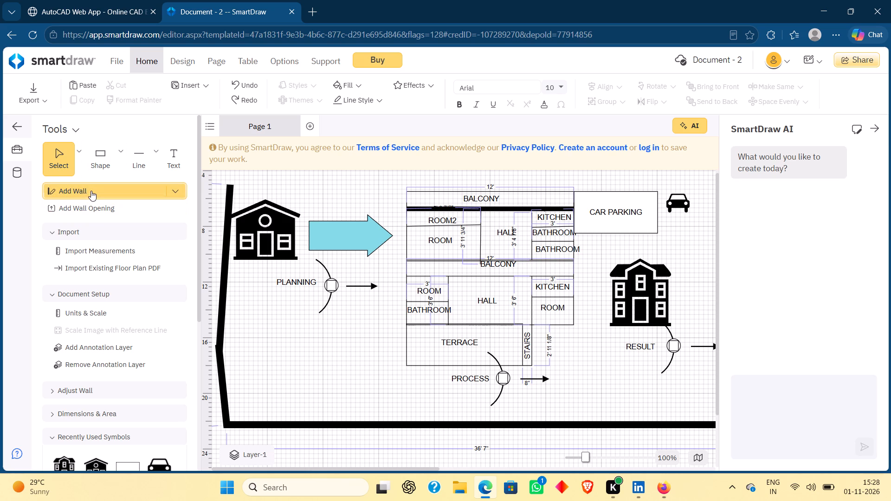
{"action": "left_click_drag", "start_coordinate": [232, 186], "coordinate": [335, 183]}
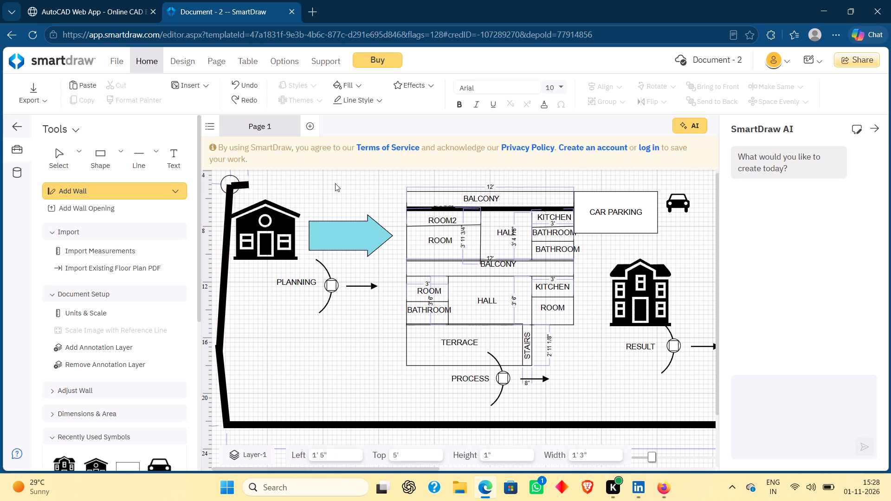
{"action": "left_click_drag", "start_coordinate": [335, 183], "coordinate": [680, 190]}
{"action": "left_click", "coordinate": [680, 190]}
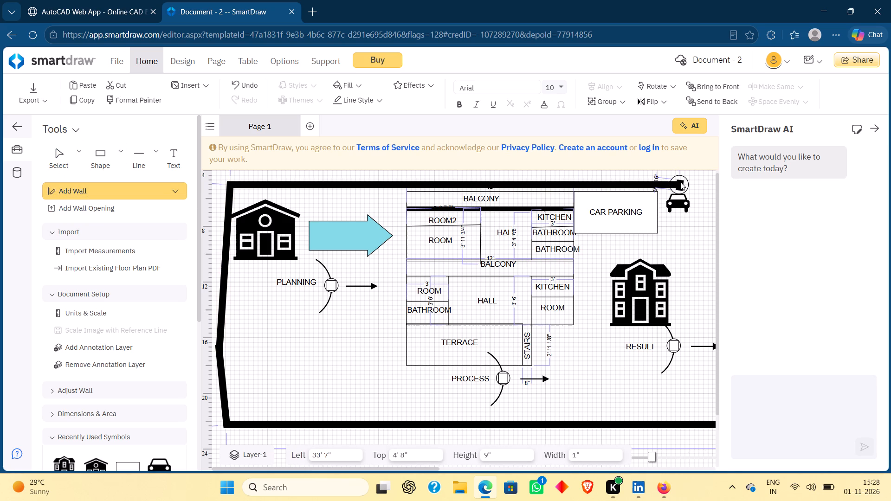
{"action": "left_click", "coordinate": [698, 189]}
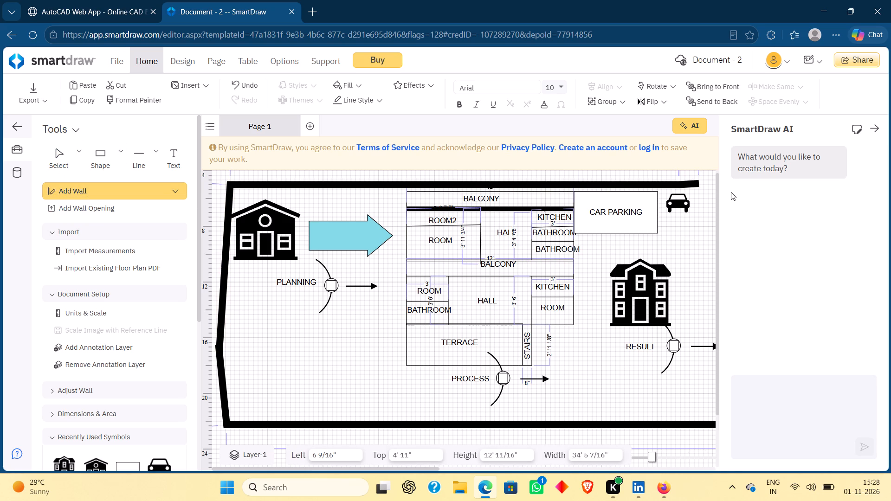
Continue the top wall with a slanted segment to the RESULT-side wall's upper end, and follow that wall down to the bottom corner.
{"action": "scroll", "coordinate": [651, 214], "scroll_direction": "left", "scroll_amount": 2}
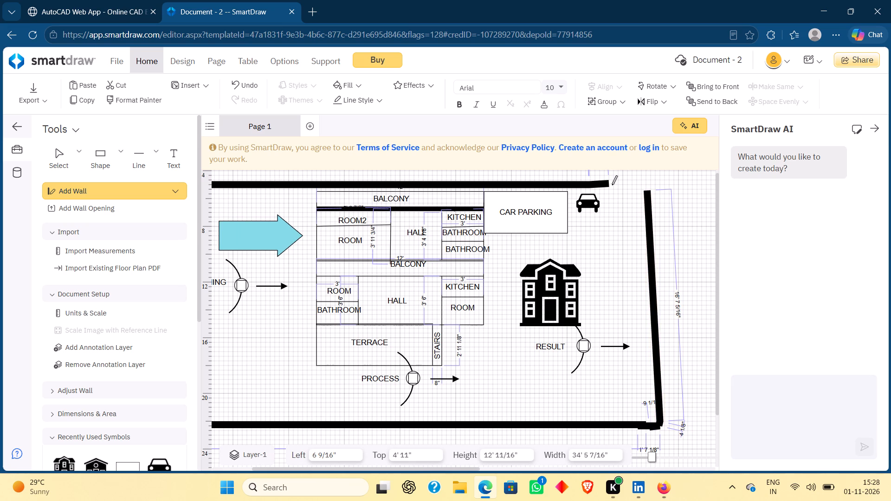
{"action": "left_click_drag", "start_coordinate": [606, 184], "coordinate": [652, 194]}
{"action": "left_click", "coordinate": [652, 194]}
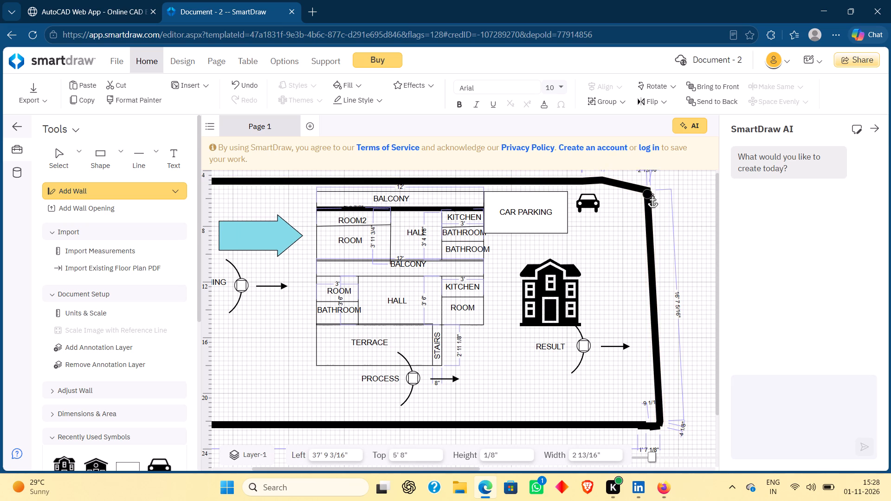
{"action": "left_click", "coordinate": [656, 420]}
{"action": "key", "text": "Escape"}
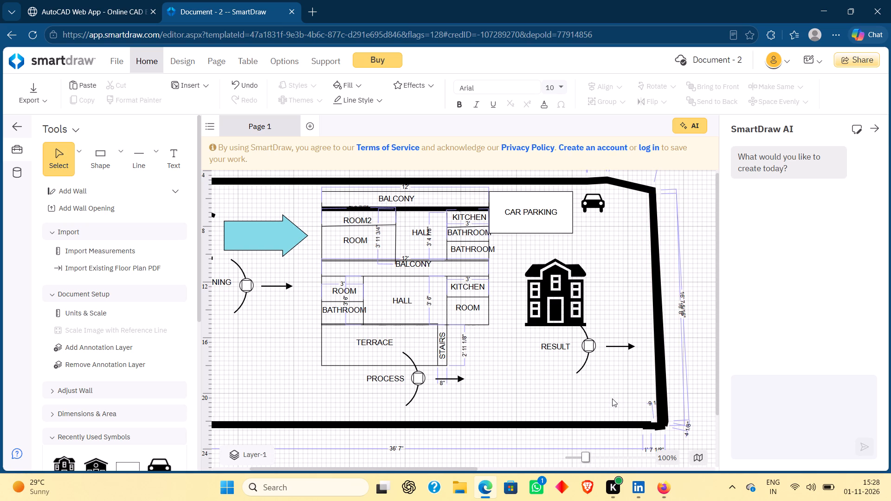
Add a text note below the PLANNING label reading "THIS PLAN INCLUDES FULL PROCESS OF HOW TO COMPLETE THE RAW LAND INTO HOME.".
{"action": "scroll", "coordinate": [612, 398], "scroll_direction": "right", "scroll_amount": 2}
{"action": "scroll", "coordinate": [338, 333], "scroll_direction": "right", "scroll_amount": 1}
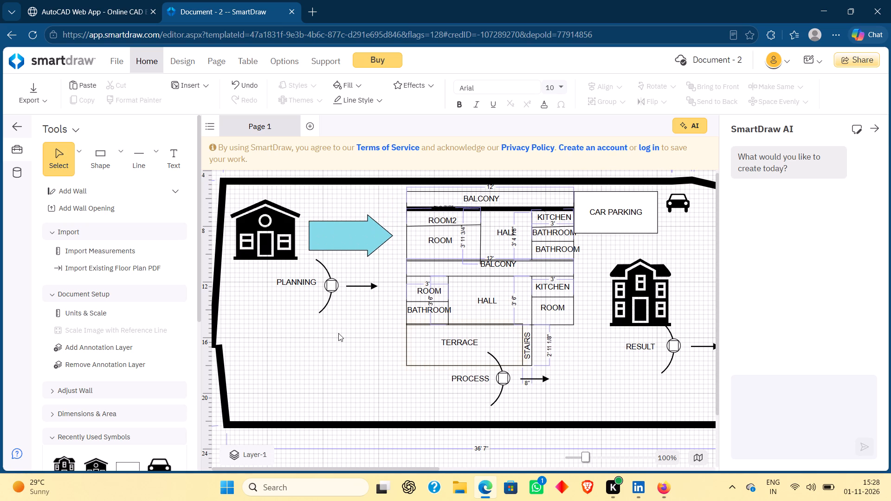
{"action": "scroll", "coordinate": [338, 333], "scroll_direction": "right", "scroll_amount": 1}
{"action": "left_click", "coordinate": [172, 154]}
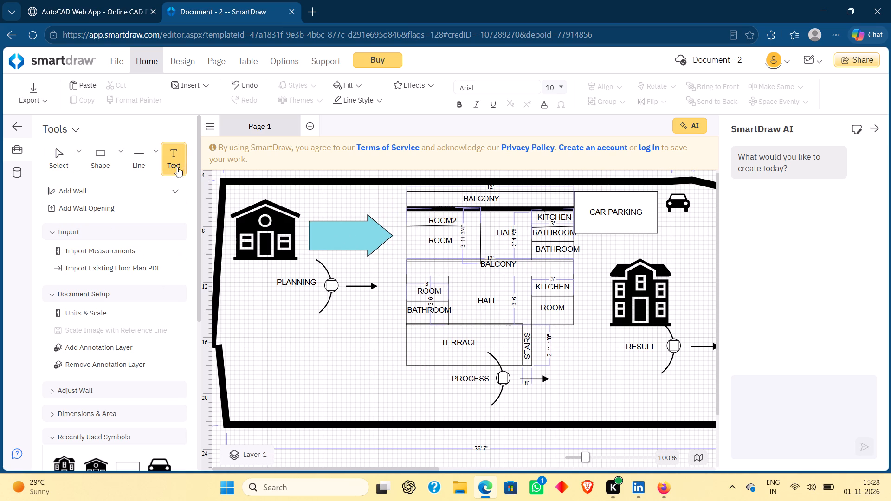
{"action": "left_click", "coordinate": [259, 379]}
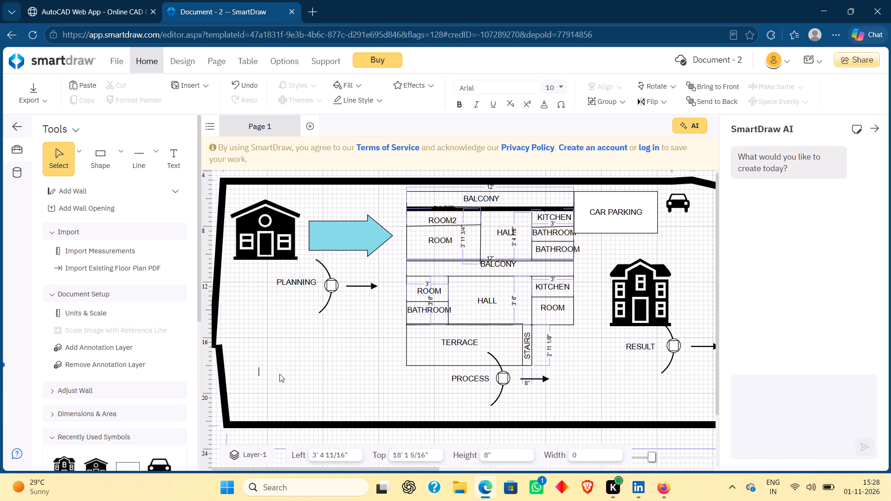
{"action": "type", "text": "THISM"}
{"action": "key", "text": "BackSpace"}
{"action": "key", "text": "space"}
{"action": "type", "text": "PLAN IS THE FULL"}
{"action": "key", "text": "space"}
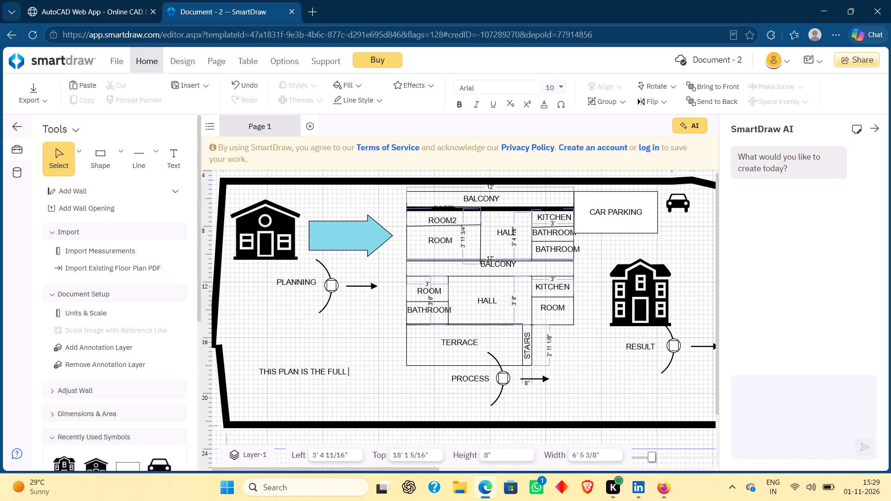
{"action": "type", "text": "PR"}
{"action": "key", "text": "BackSpace"}
{"action": "key", "text": "BackSpace"}
{"action": "key", "text": "BackSpace"}
{"action": "key", "text": "BackSpace"}
{"action": "key", "text": "BackSpace"}
{"action": "key", "text": "BackSpace"}
{"action": "key", "text": "BackSpace"}
{"action": "key", "text": "BackSpace"}
{"action": "key", "text": "BackSpace"}
{"action": "key", "text": "BackSpace"}
{"action": "key", "text": "BackSpace"}
{"action": "key", "text": "BackSpace"}
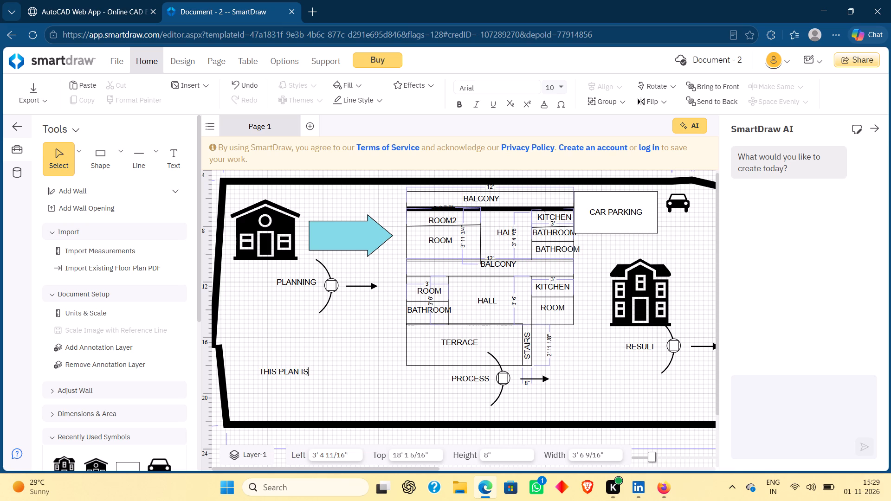
{"action": "key", "text": "BackSpace"}
{"action": "key", "text": "BackSpace"}
{"action": "key", "text": "i"}
{"action": "type", "text": "NCLUDES MF"}
{"action": "key", "text": "BackSpace"}
{"action": "key", "text": "BackSpace"}
{"action": "type", "text": "FULL PROCESS OF HOW TO COMPLETE"}
{"action": "key", "text": "space"}
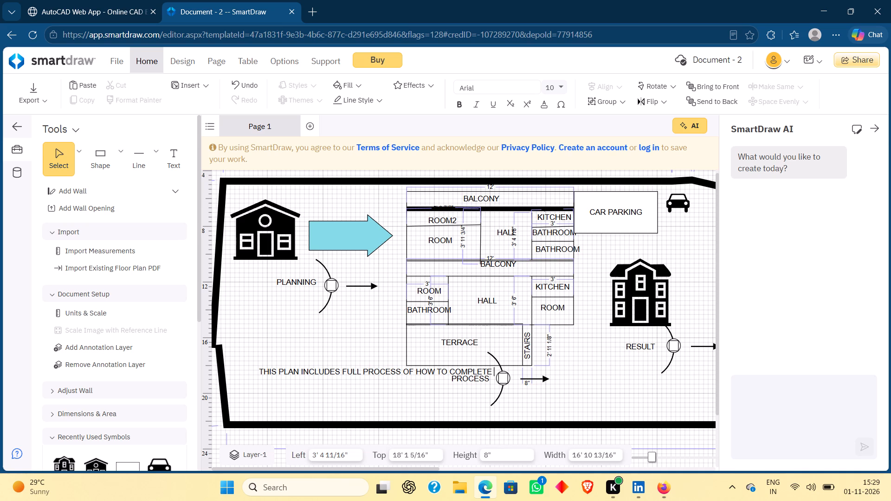
{"action": "key", "text": "t"}
{"action": "type", "text": "HE R"}
{"action": "type", "text": "AW"}
{"action": "key", "text": "space"}
{"action": "type", "text": "LAND"}
{"action": "key", "text": "space"}
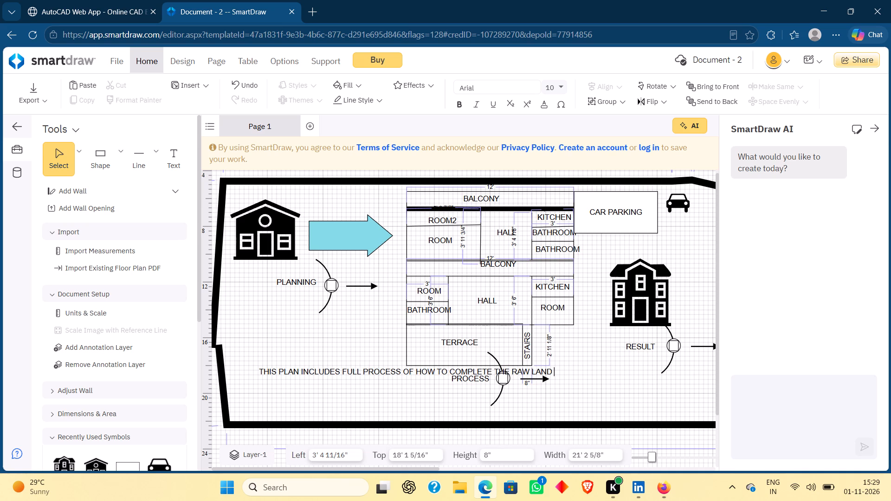
{"action": "type", "text": "INTO JH"}
{"action": "key", "text": "BackSpace"}
{"action": "key", "text": "BackSpace"}
{"action": "type", "text": "HOWM"}
{"action": "key", "text": "BackSpace"}
{"action": "key", "text": "BackSpace"}
{"action": "type", "text": "ME."}
Add a second note line: "THIS PLANS INCLUDES THE HOUSE PLANNING AND FULL ROOM, KITCHEN, BATHROOM, BALCONY AND HALL LENGTH AND WIDTH. WHICH IS E".
{"action": "key", "text": "Return"}
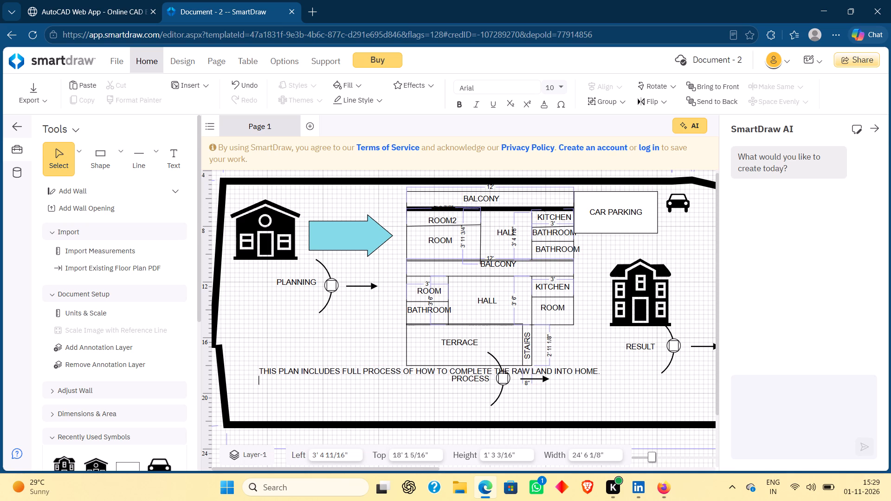
{"action": "type", "text": "THIS PLANS INCLUDES"}
{"action": "key", "text": "space"}
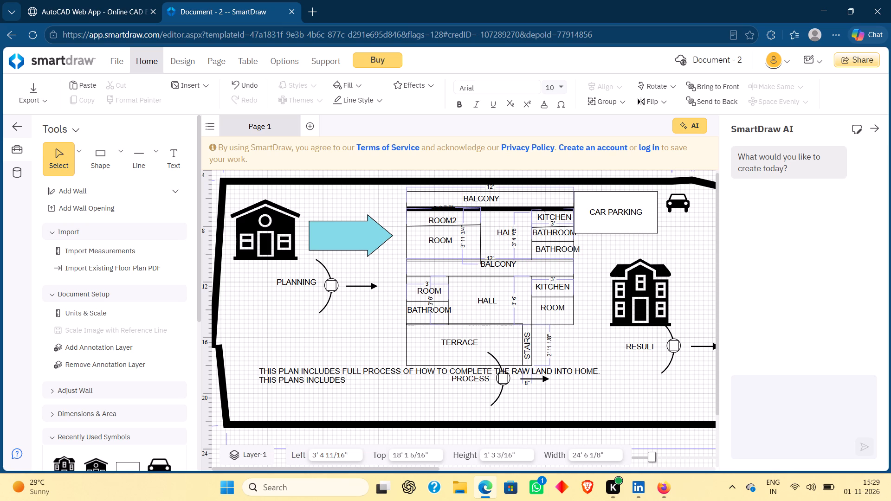
{"action": "type", "text": "THE"}
{"action": "key", "text": "space"}
{"action": "type", "text": "HOWM"}
{"action": "key", "text": "BackSpace"}
{"action": "key", "text": "BackSpace"}
{"action": "type", "text": "USE PLANNING"}
{"action": "key", "text": "space"}
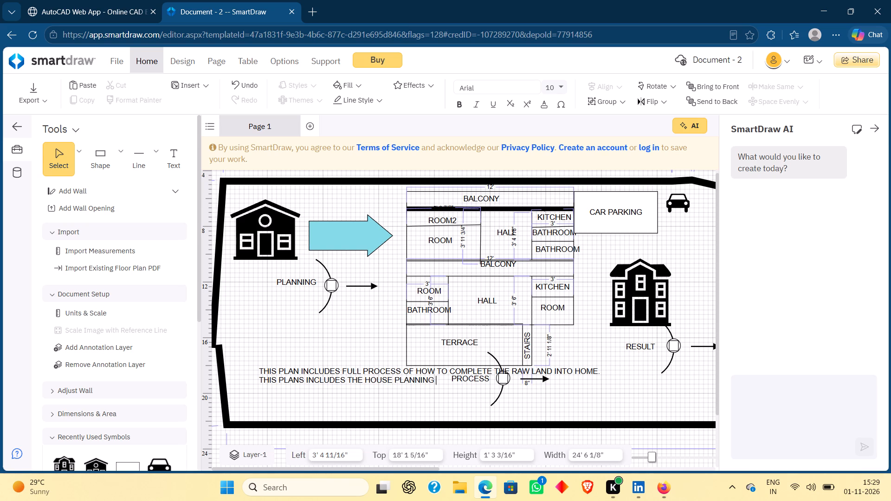
{"action": "type", "text": "AND FULL"}
{"action": "key", "text": "space"}
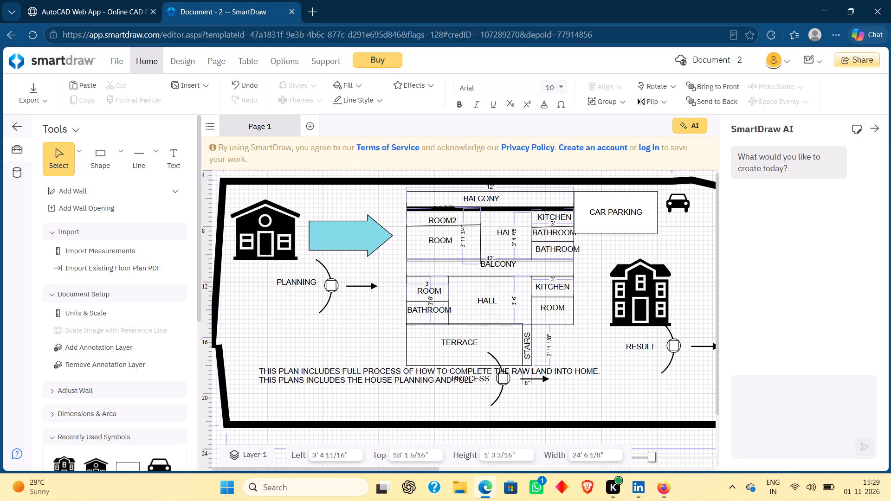
{"action": "type", "text": "ROOM, KITCHEN, BATHROOM, BALCON"}
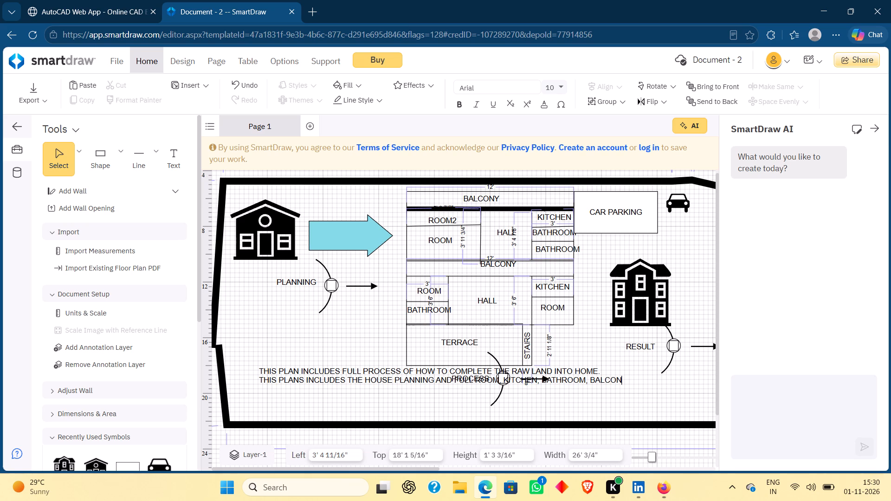
{"action": "type", "text": "Y AND HALL LEN"}
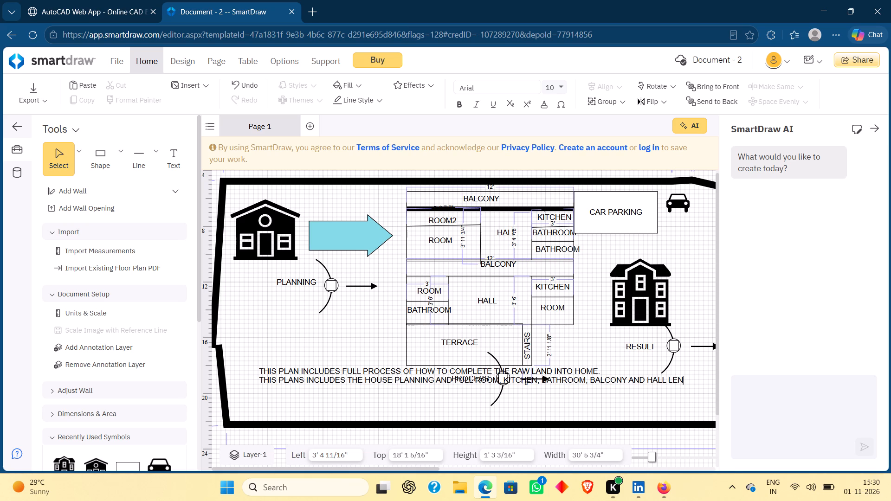
{"action": "type", "text": "GTH AND WIDTH. WHICH IS"}
{"action": "key", "text": "space"}
{"action": "key", "text": "e"}
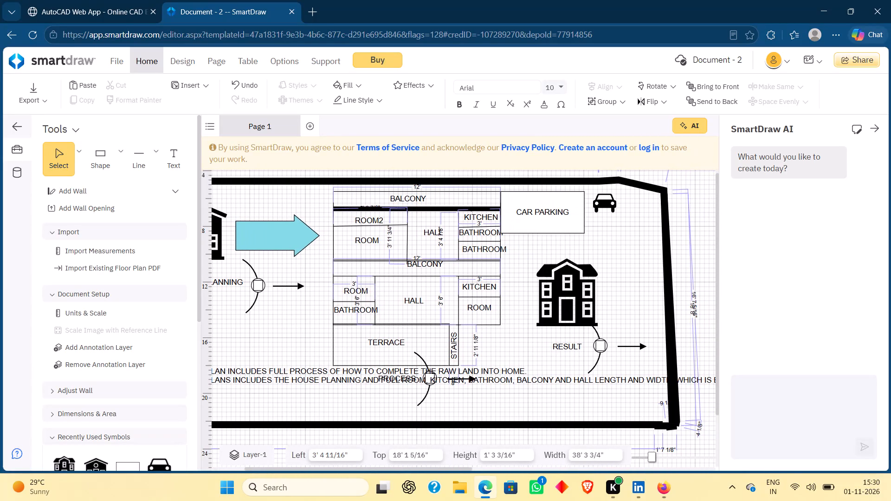
Insert "ASY TPBUILD A HOME" after "FU" in the word FULL on the note's first line.
{"action": "left_click", "coordinate": [279, 374]}
{"action": "key", "text": "a"}
{"action": "type", "text": "SY TP"}
{"action": "type", "text": "BUILD A HOMW"}
{"action": "key", "text": "BackSpace"}
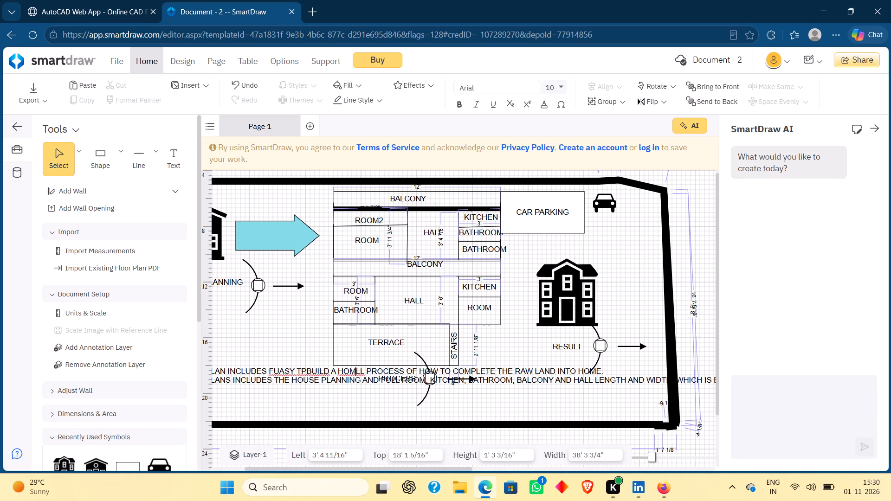
{"action": "key", "text": "e"}
{"action": "left_click", "coordinate": [283, 316]}
{"action": "scroll", "coordinate": [283, 316], "scroll_direction": "right", "scroll_amount": 1}
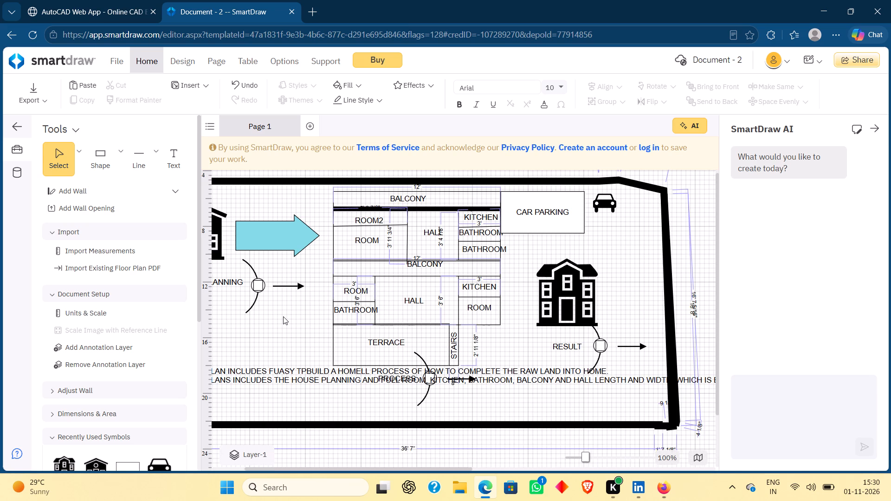
{"action": "scroll", "coordinate": [283, 316], "scroll_direction": "right", "scroll_amount": 1}
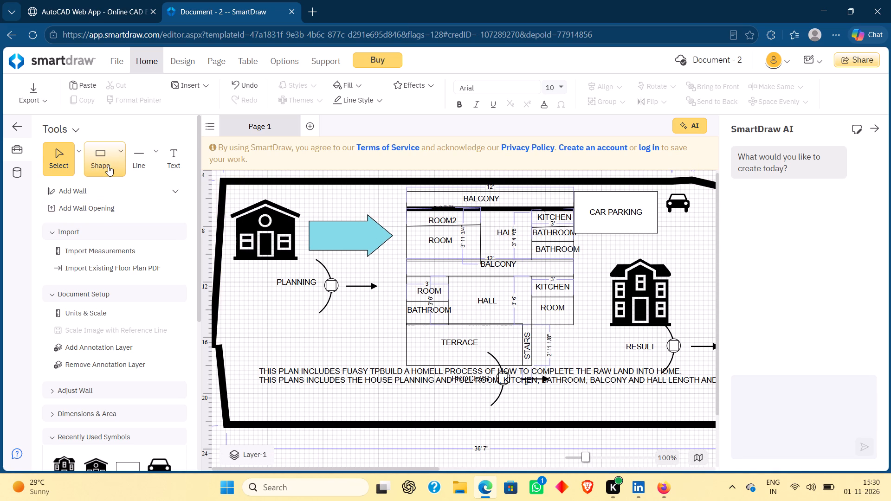
Place a rounded rectangle shape, 6' wide and 3' high, below the PLANNING label and above the note.
{"action": "left_click", "coordinate": [108, 166]}
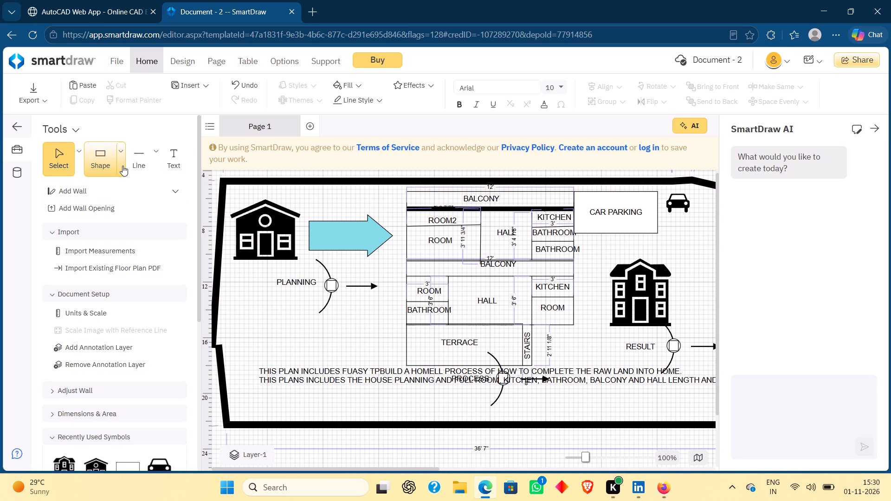
{"action": "left_click", "coordinate": [123, 166]}
{"action": "left_click", "coordinate": [142, 251]}
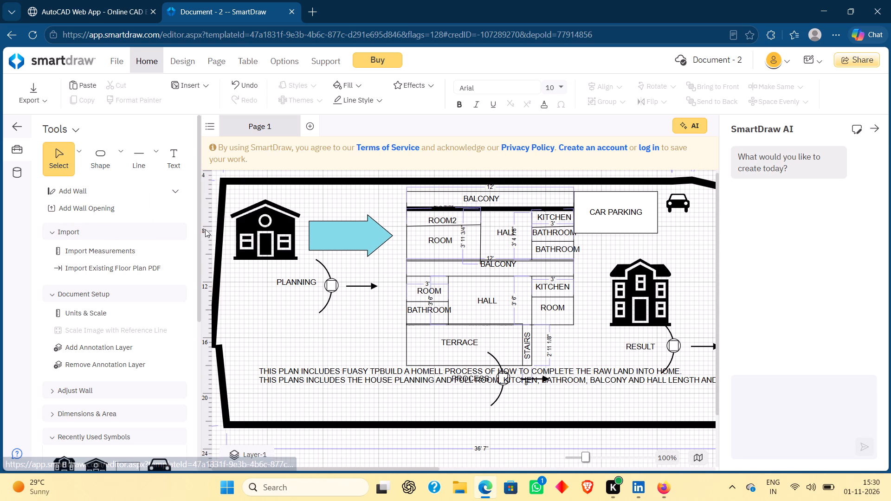
{"action": "left_click_drag", "start_coordinate": [231, 198], "coordinate": [322, 244]}
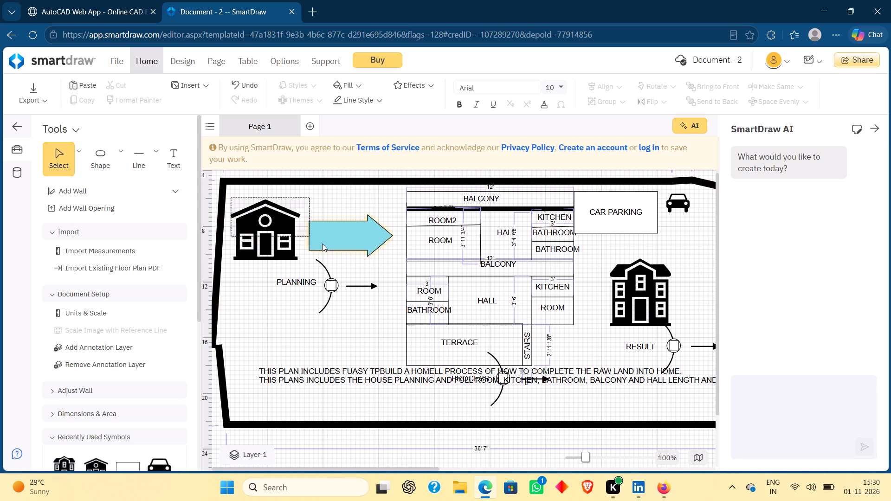
{"action": "left_click_drag", "start_coordinate": [322, 244], "coordinate": [398, 286]}
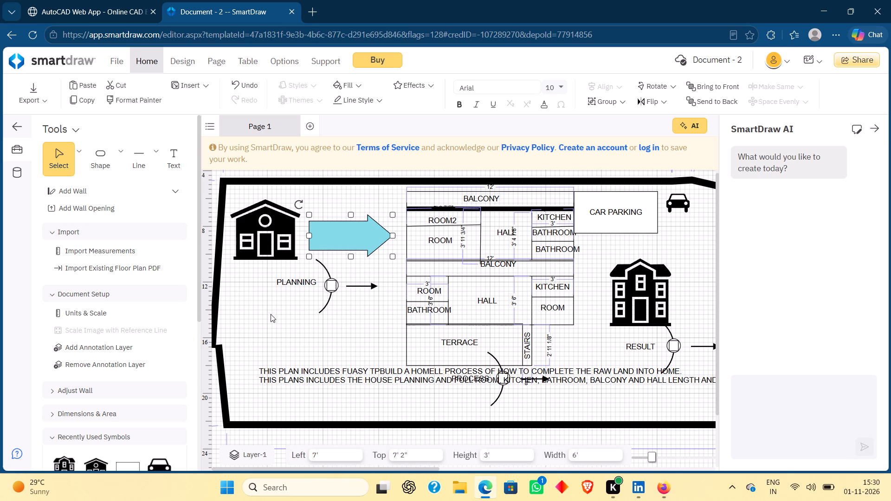
{"action": "left_click", "coordinate": [271, 314]}
{"action": "left_click", "coordinate": [109, 144]}
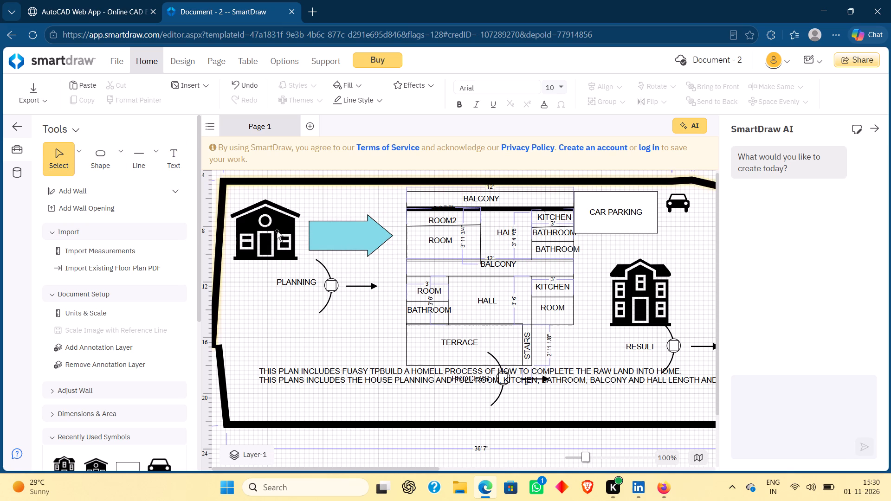
{"action": "left_click_drag", "start_coordinate": [270, 271], "coordinate": [335, 292]}
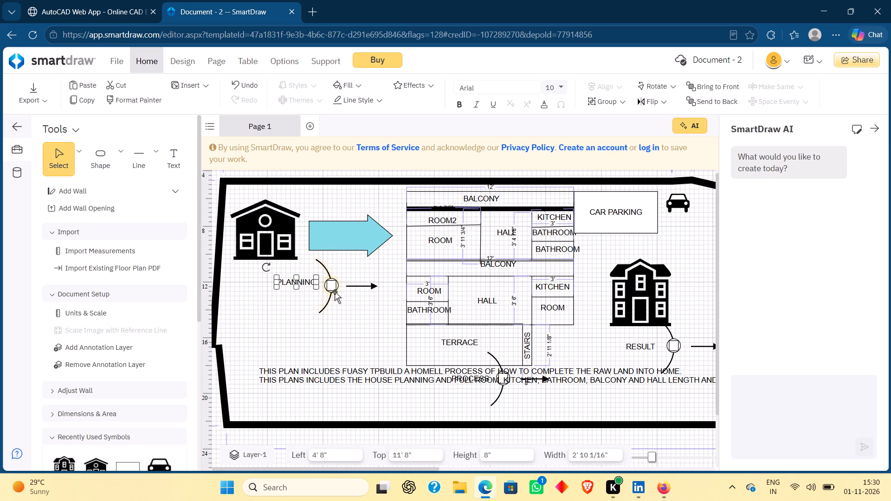
{"action": "left_click_drag", "start_coordinate": [106, 156], "coordinate": [300, 286]}
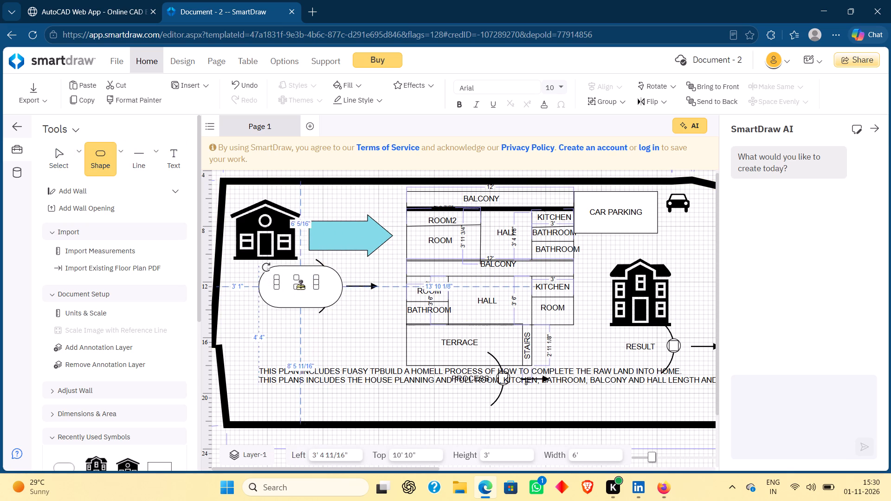
{"action": "left_click_drag", "start_coordinate": [300, 286], "coordinate": [271, 326]}
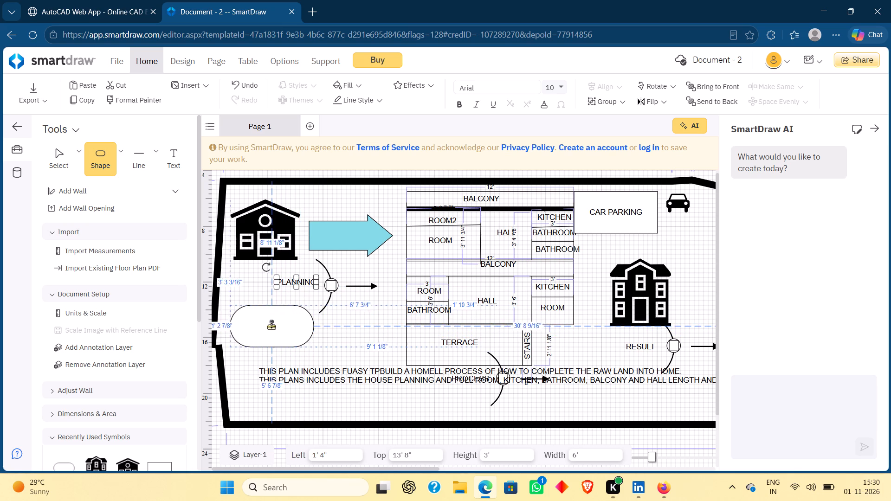
{"action": "left_click_drag", "start_coordinate": [271, 326], "coordinate": [270, 326]}
{"action": "left_click", "coordinate": [270, 326]}
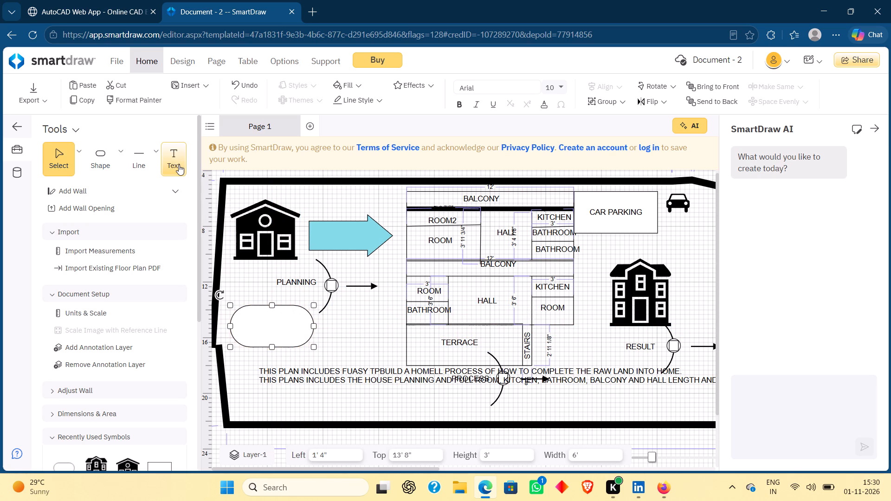
Label the rounded rectangle below PLANNING with the text "DREAM HOME".
{"action": "left_click", "coordinate": [179, 165]}
{"action": "type", "text": "MY HOMW"}
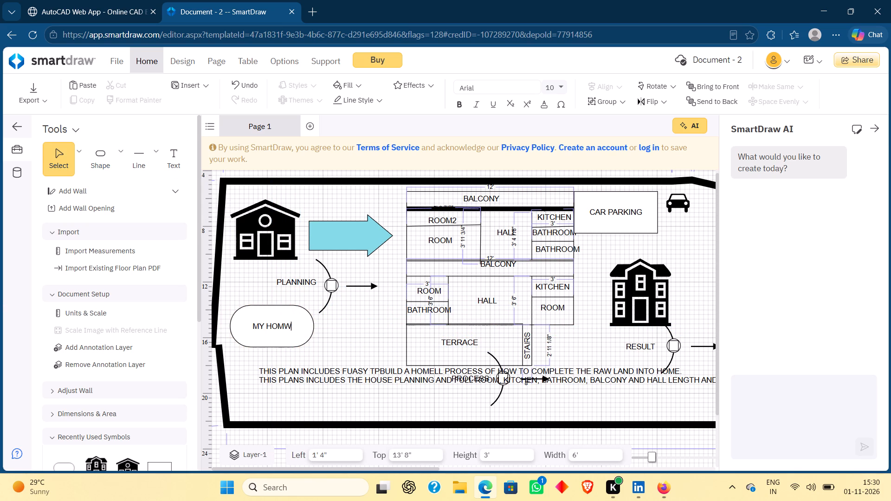
{"action": "key", "text": "BackSpace"}
{"action": "key", "text": "BackSpace"}
{"action": "key", "text": "BackSpace"}
{"action": "key", "text": "BackSpace"}
{"action": "key", "text": "BackSpace"}
{"action": "key", "text": "BackSpace"}
{"action": "key", "text": "BackSpace"}
{"action": "type", "text": "DREAM HOMW"}
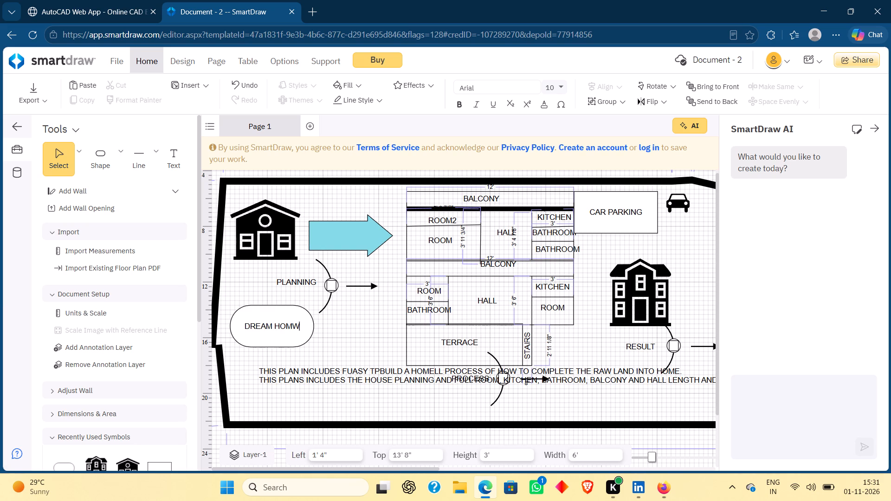
{"action": "key", "text": "BackSpace"}
{"action": "key", "text": "e"}
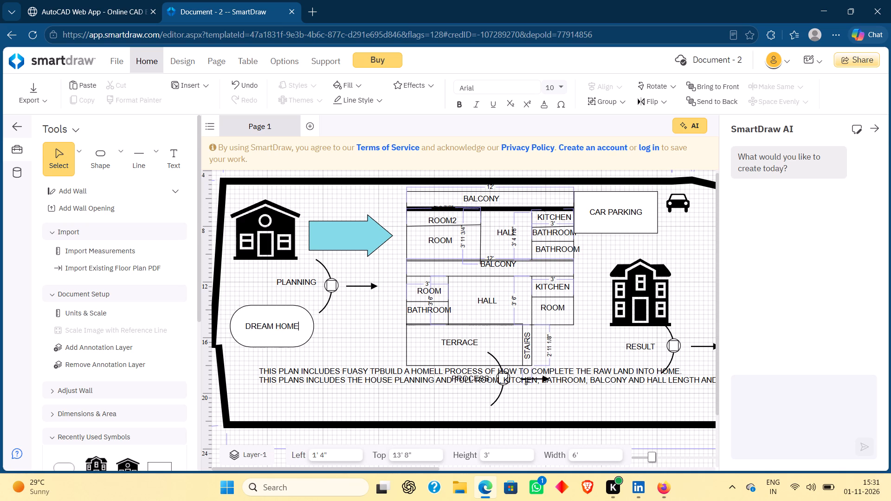
{"action": "left_click", "coordinate": [248, 311]}
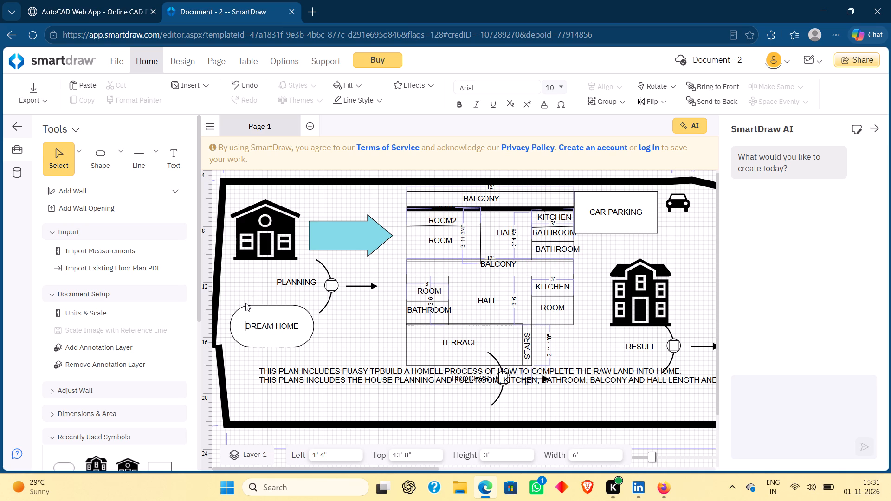
{"action": "left_click", "coordinate": [245, 302]}
{"action": "left_click", "coordinate": [245, 303]}
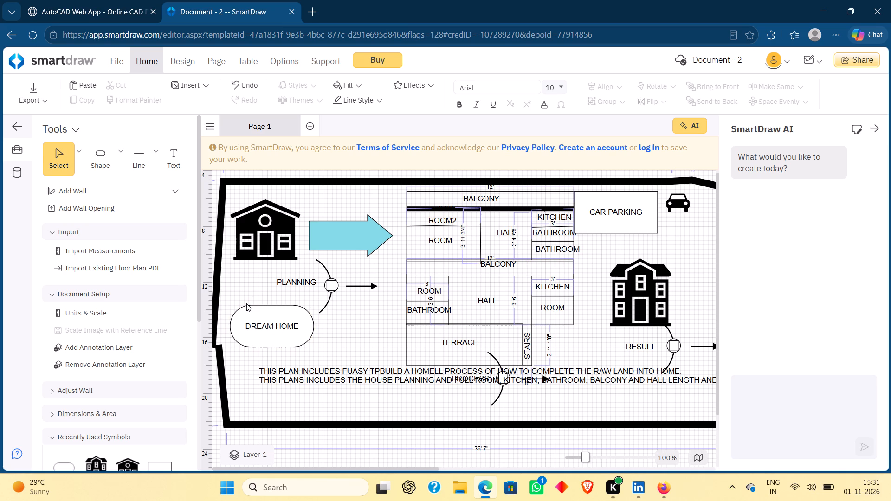
Fill the DREAM HOME shape with the golden yellow from the recent fills.
{"action": "left_click", "coordinate": [248, 309]}
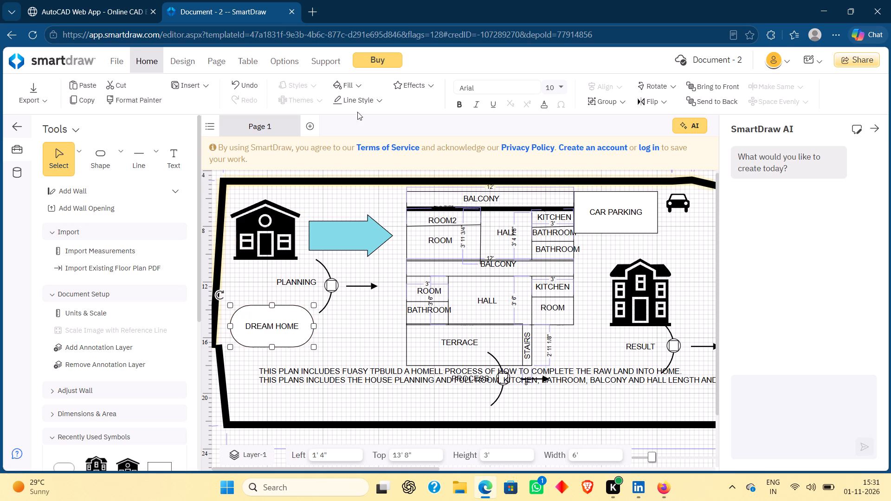
{"action": "left_click", "coordinate": [368, 83]}
{"action": "left_click", "coordinate": [374, 128]}
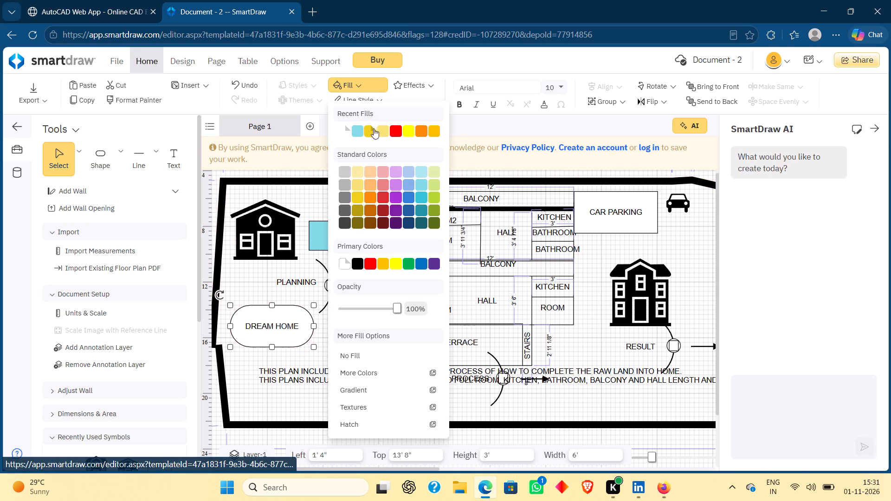
{"action": "left_click", "coordinate": [370, 325]}
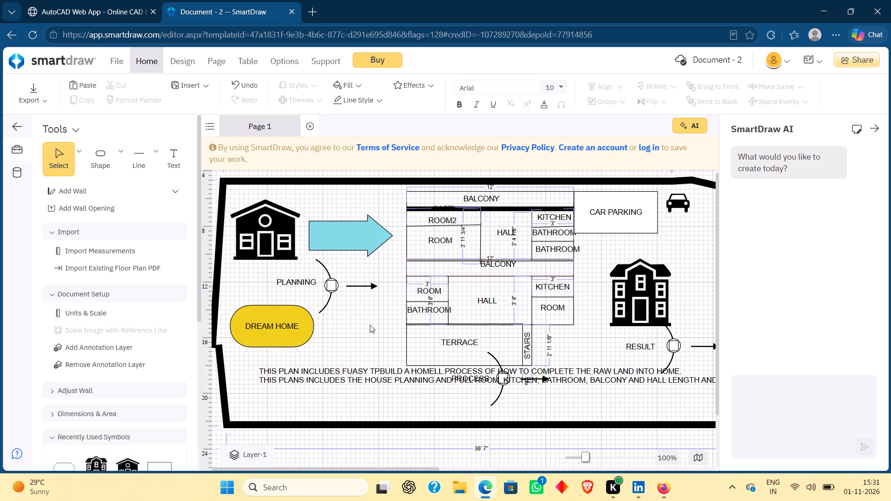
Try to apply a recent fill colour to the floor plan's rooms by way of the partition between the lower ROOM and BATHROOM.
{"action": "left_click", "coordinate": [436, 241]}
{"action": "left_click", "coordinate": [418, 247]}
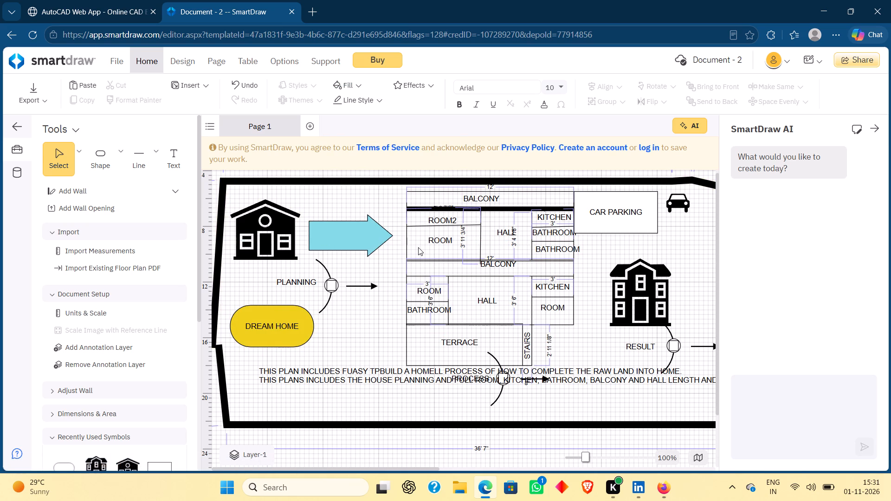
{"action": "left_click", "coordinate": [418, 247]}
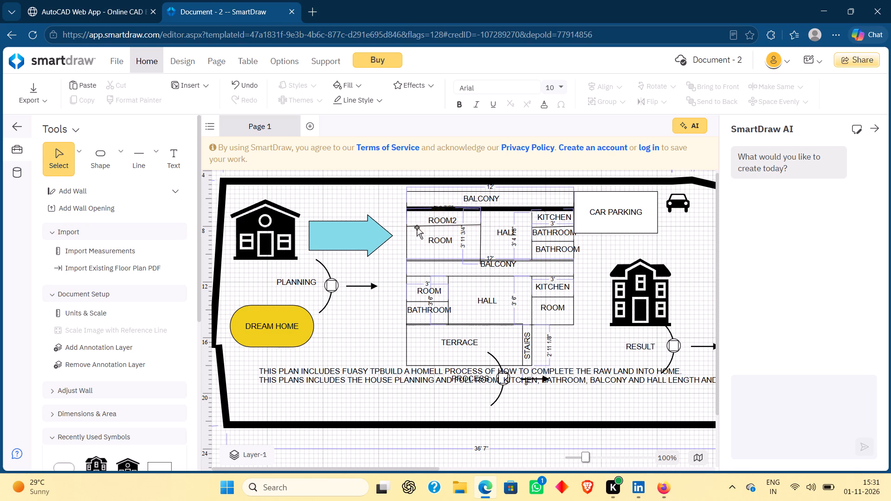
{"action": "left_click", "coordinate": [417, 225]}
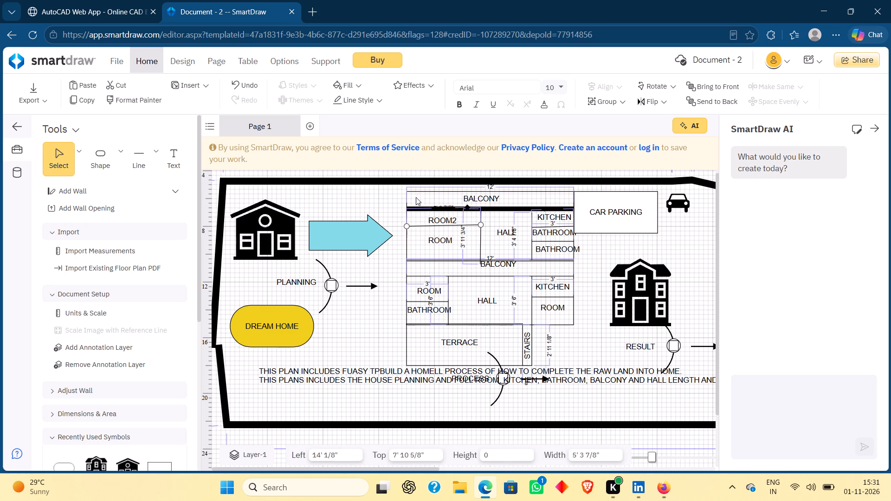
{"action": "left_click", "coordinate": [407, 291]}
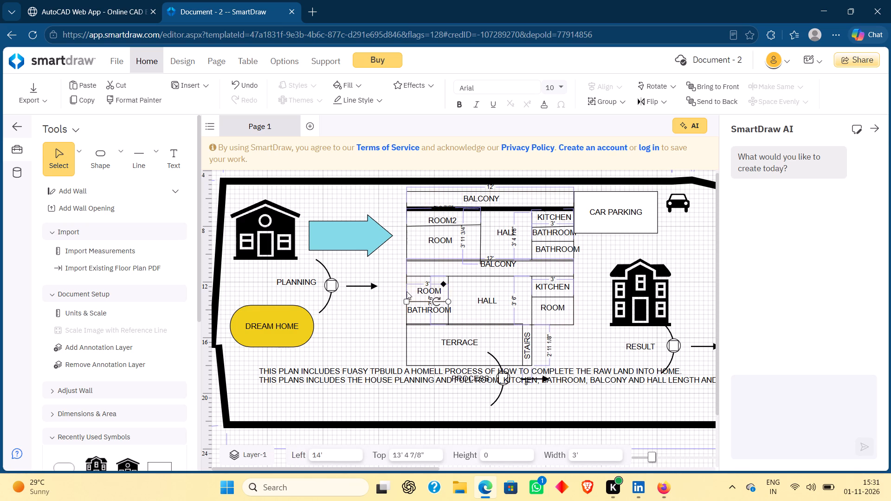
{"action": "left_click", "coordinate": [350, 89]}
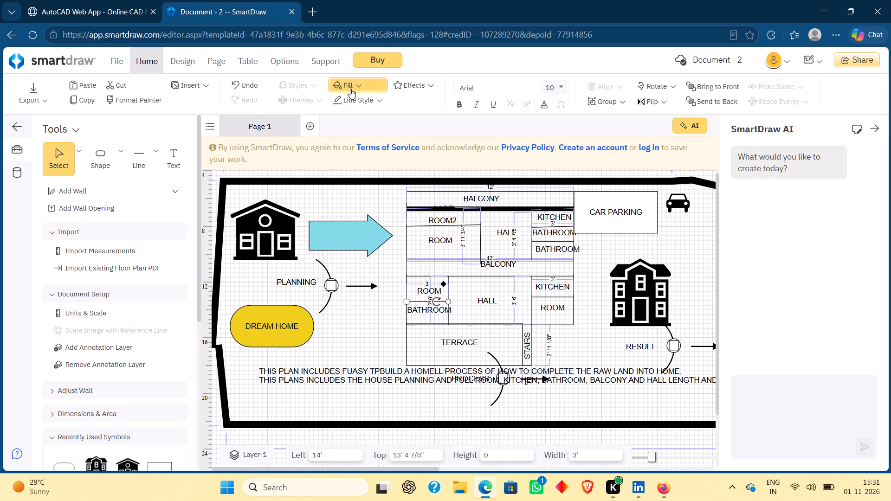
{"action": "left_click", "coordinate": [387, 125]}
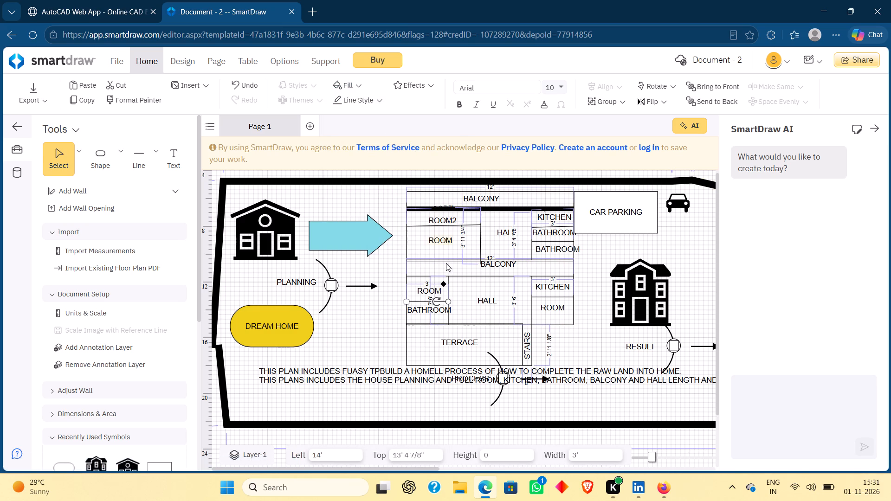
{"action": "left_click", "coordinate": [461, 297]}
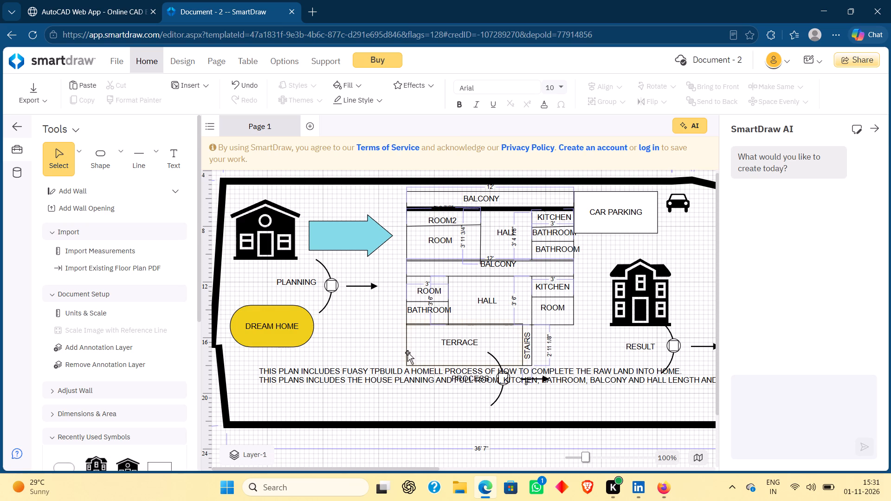
Fill the TERRACE rectangle at the bottom of the floor plan with bright yellow from the primary colours.
{"action": "left_click", "coordinate": [407, 353]}
{"action": "left_click", "coordinate": [361, 92]}
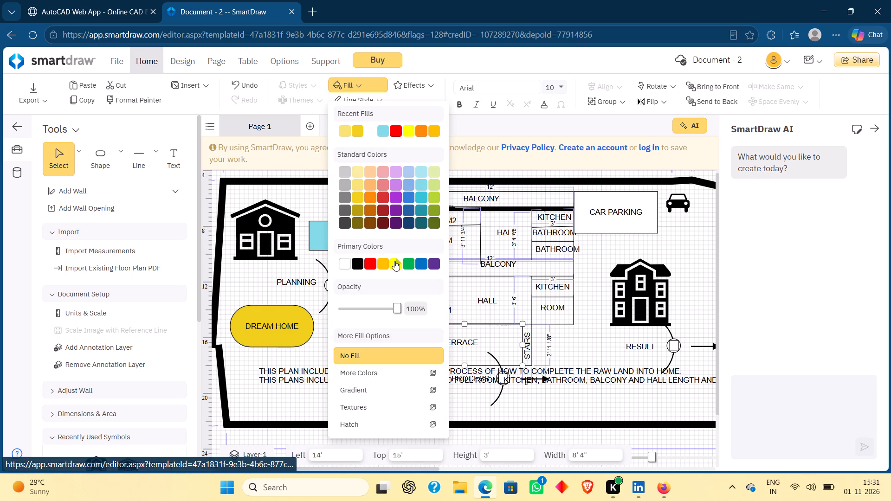
{"action": "left_click", "coordinate": [394, 261]}
{"action": "left_click", "coordinate": [471, 287]}
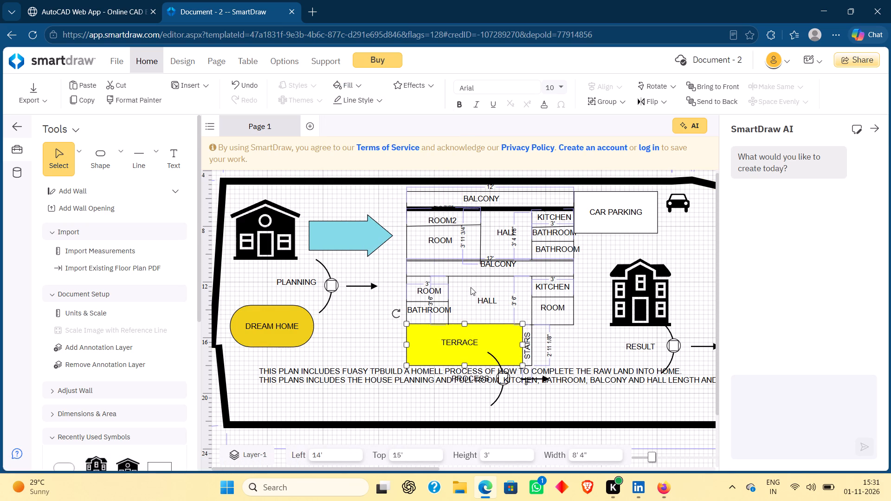
Fill the lower floor's upper ROOM, HALL and KITCHEN labels together with light pink from the standard colours.
{"action": "left_click", "coordinate": [461, 275]}
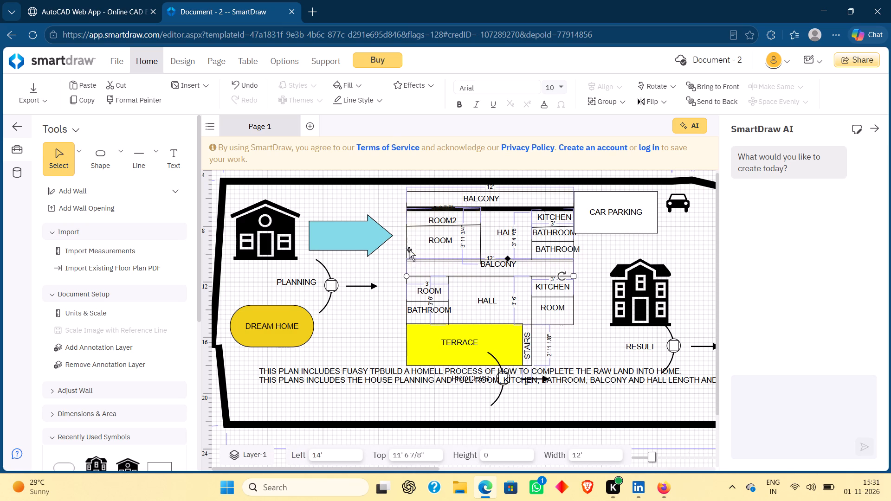
{"action": "left_click_drag", "start_coordinate": [403, 265], "coordinate": [416, 268]}
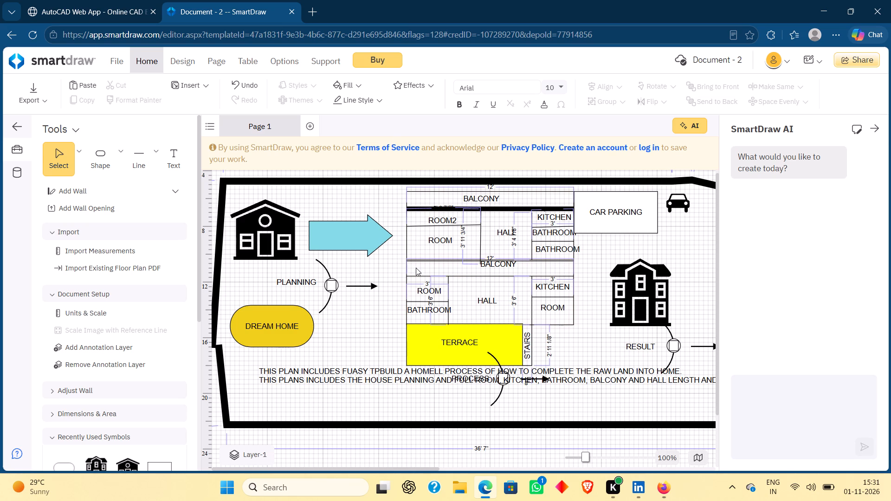
{"action": "left_click_drag", "start_coordinate": [394, 274], "coordinate": [586, 309]}
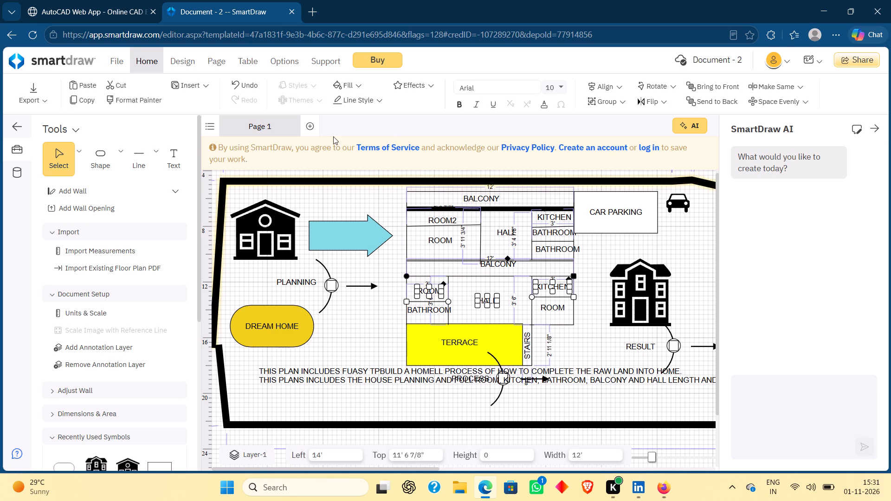
{"action": "left_click", "coordinate": [347, 83]}
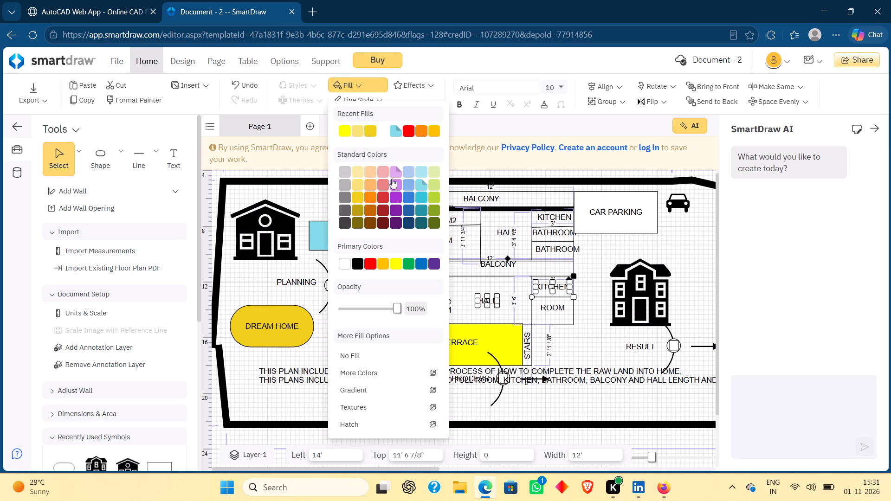
{"action": "left_click", "coordinate": [384, 167]}
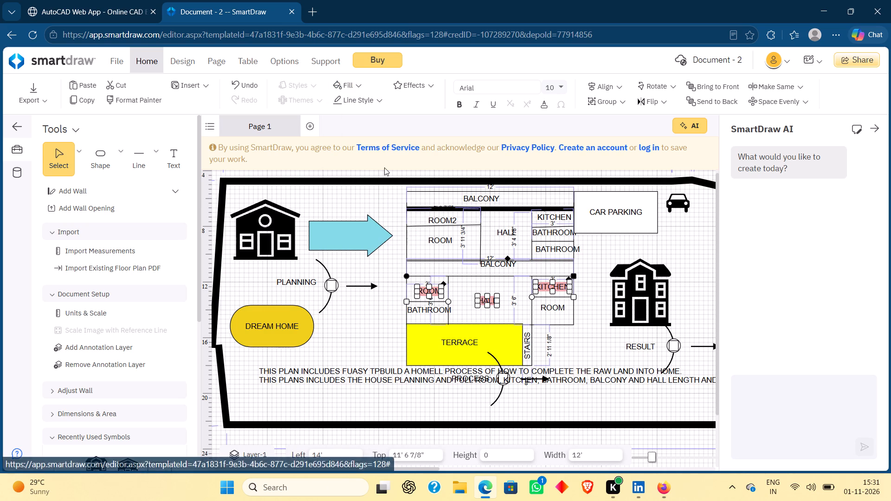
{"action": "left_click", "coordinate": [386, 293]}
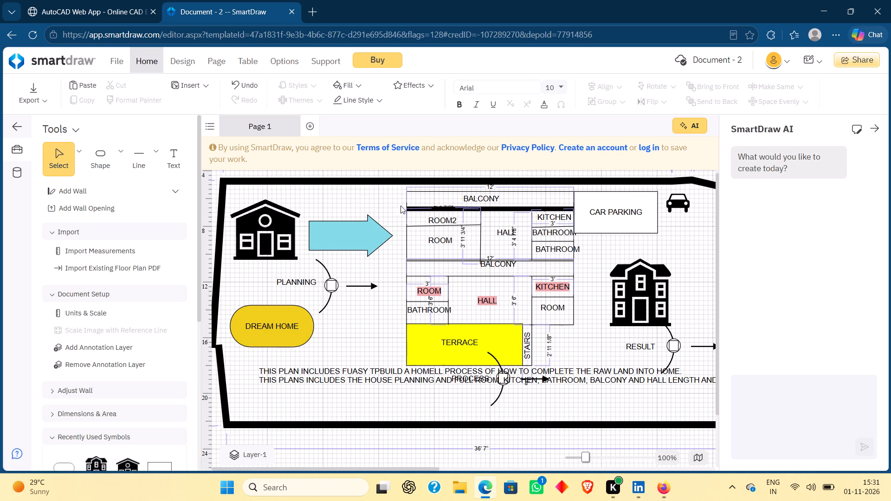
Fill the upper floor's ROOM2, ROOM, HALL, KITCHEN and upper BATHROOM labels with the recent light pink.
{"action": "left_click_drag", "start_coordinate": [397, 202], "coordinate": [588, 251]}
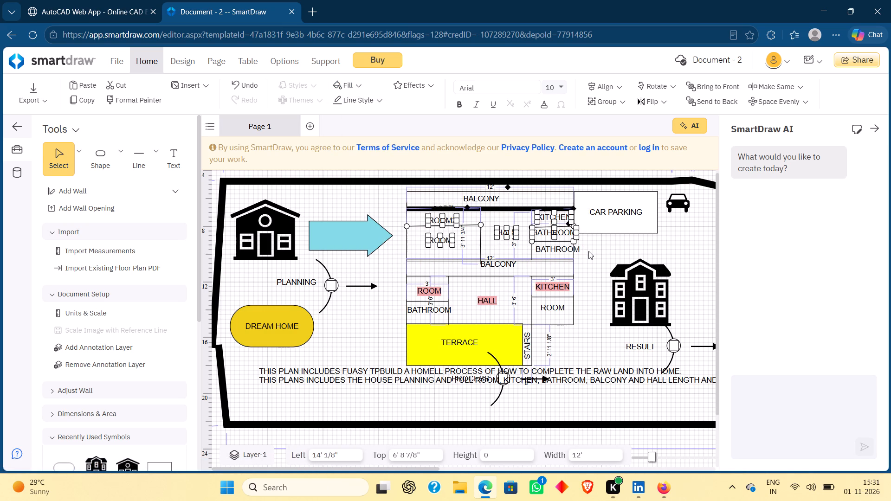
{"action": "left_click", "coordinate": [367, 83]}
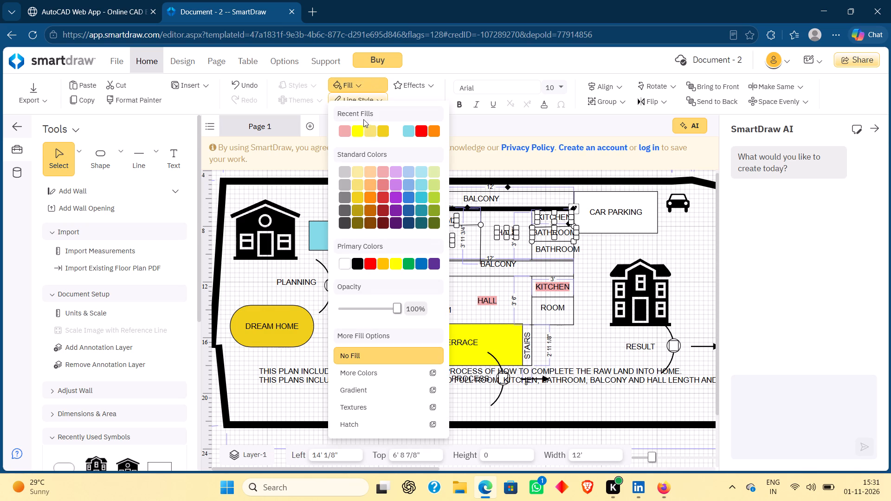
{"action": "left_click", "coordinate": [347, 129]}
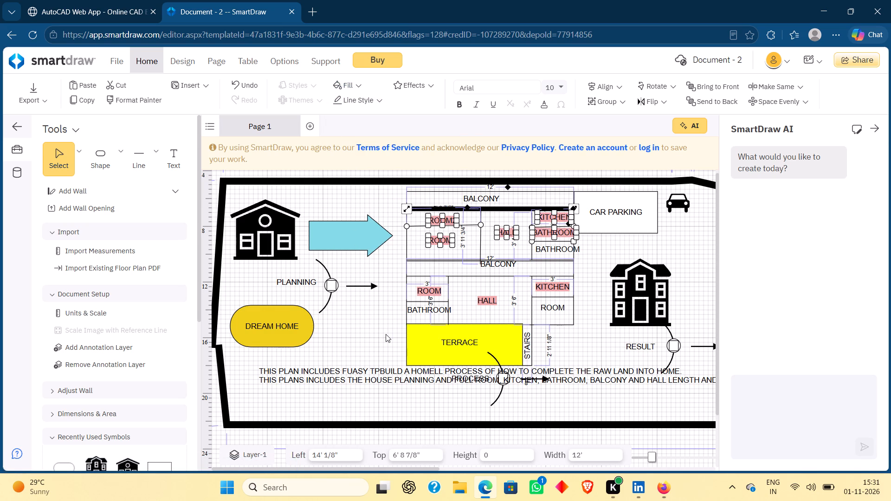
{"action": "left_click", "coordinate": [386, 334]}
Fill the lower floor's BATHROOM label and the ROOM label below KITCHEN with the recent light pink.
{"action": "left_click_drag", "start_coordinate": [399, 314], "coordinate": [445, 306]}
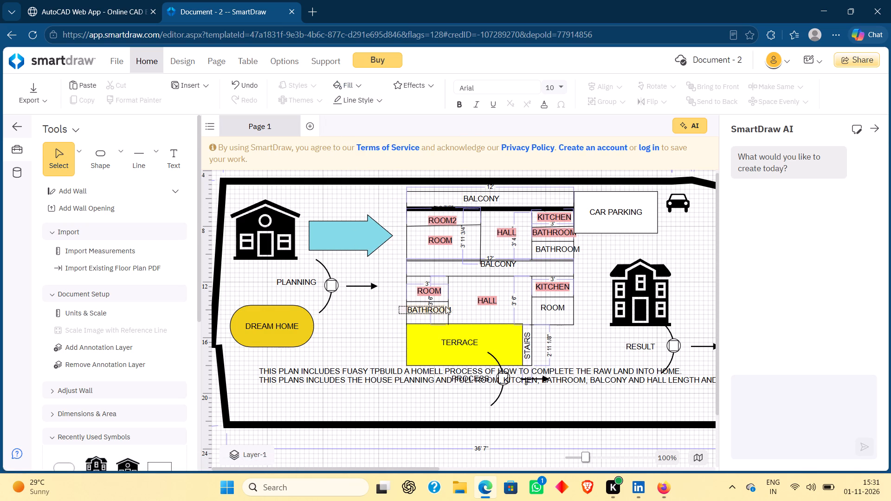
{"action": "left_click_drag", "start_coordinate": [445, 306], "coordinate": [447, 307]}
{"action": "left_click", "coordinate": [419, 308]}
{"action": "left_click", "coordinate": [354, 81]}
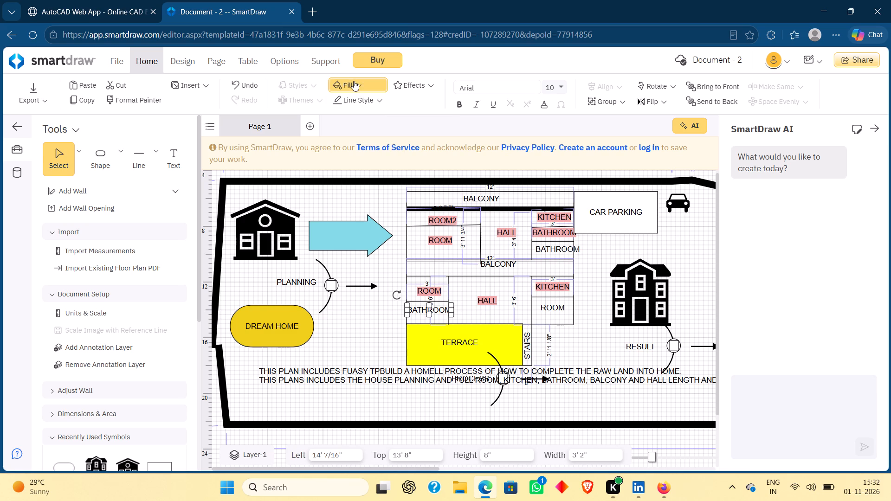
{"action": "left_click", "coordinate": [347, 130]}
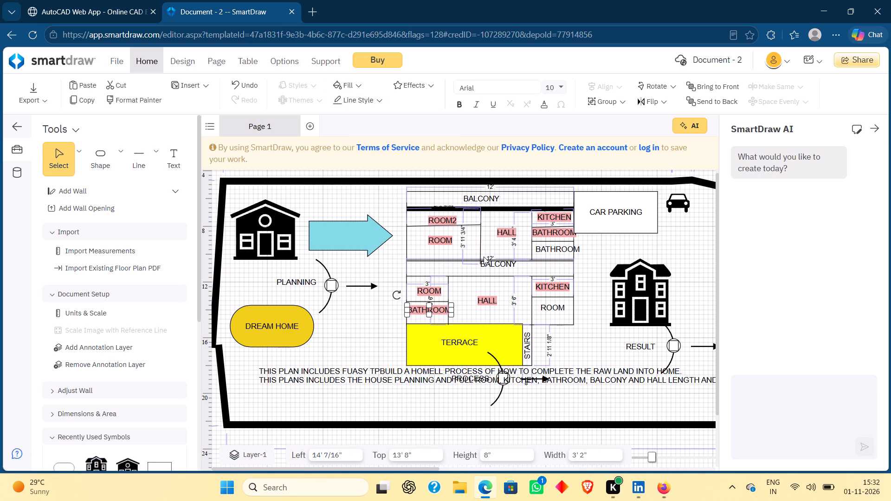
{"action": "left_click", "coordinate": [560, 311]}
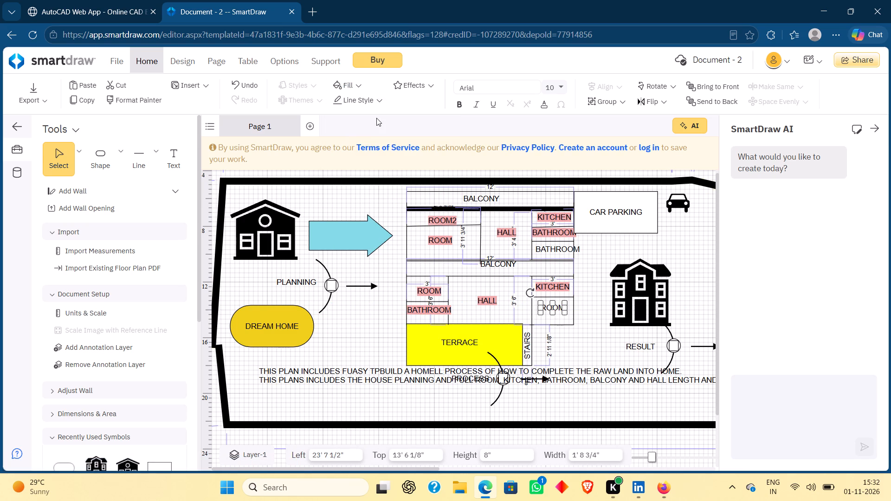
{"action": "left_click", "coordinate": [355, 88]}
{"action": "left_click", "coordinate": [342, 130]}
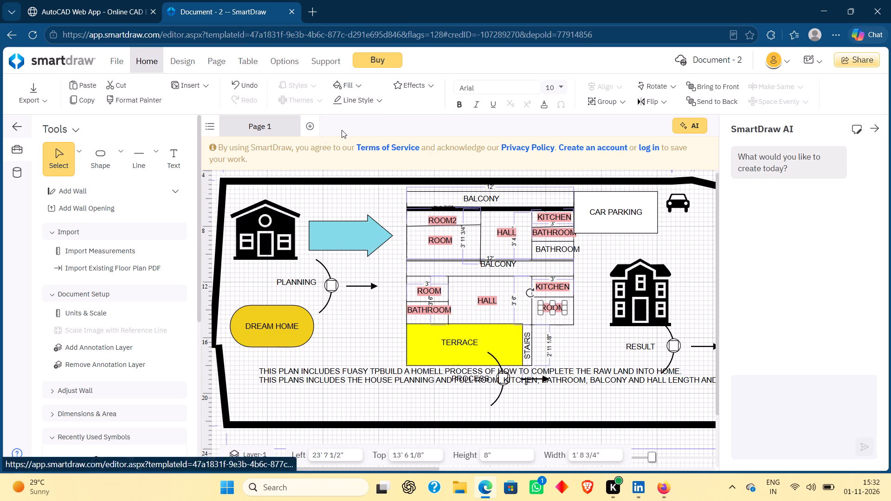
Fill the CAR PARKING rectangle with light orange from the standard colours.
{"action": "left_click", "coordinate": [608, 212]}
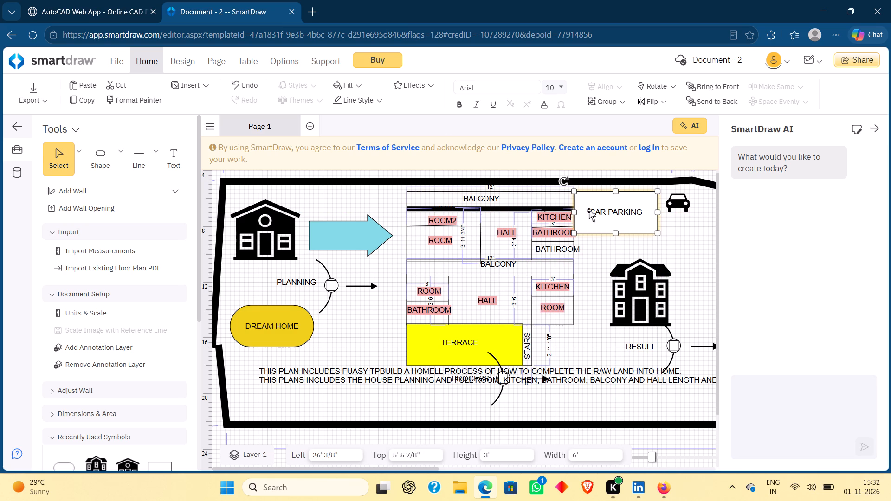
{"action": "left_click", "coordinate": [365, 90]}
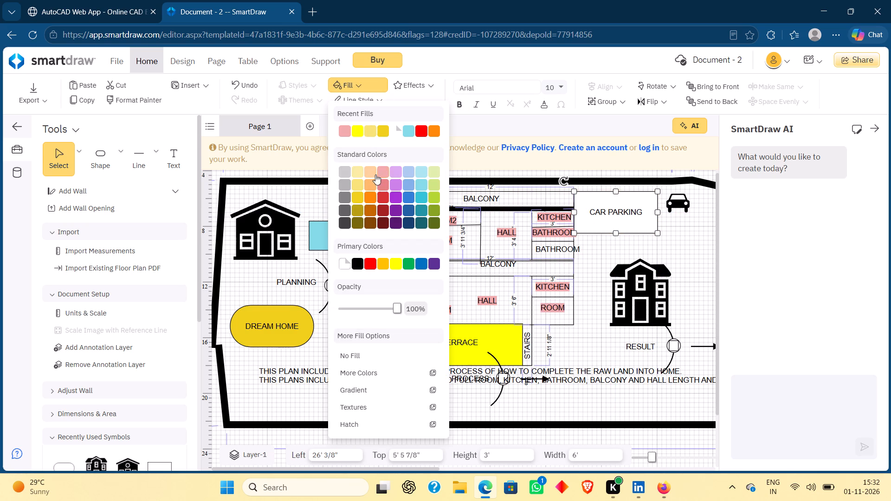
{"action": "left_click", "coordinate": [368, 170]}
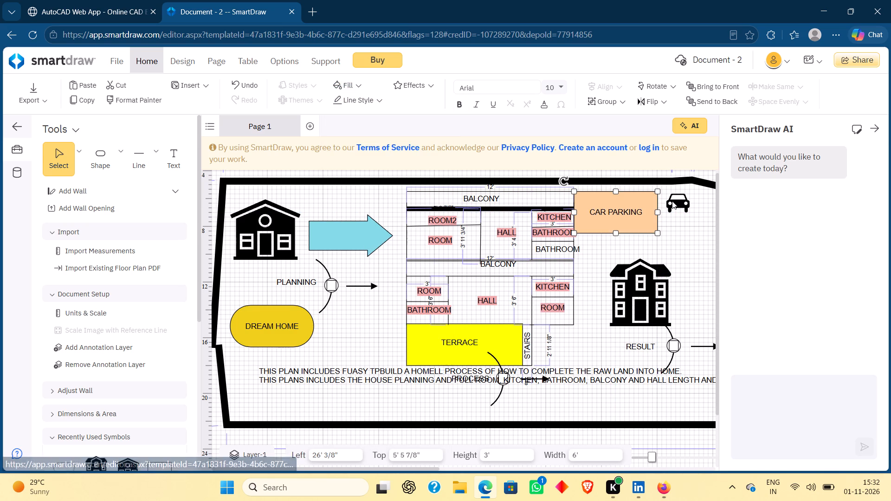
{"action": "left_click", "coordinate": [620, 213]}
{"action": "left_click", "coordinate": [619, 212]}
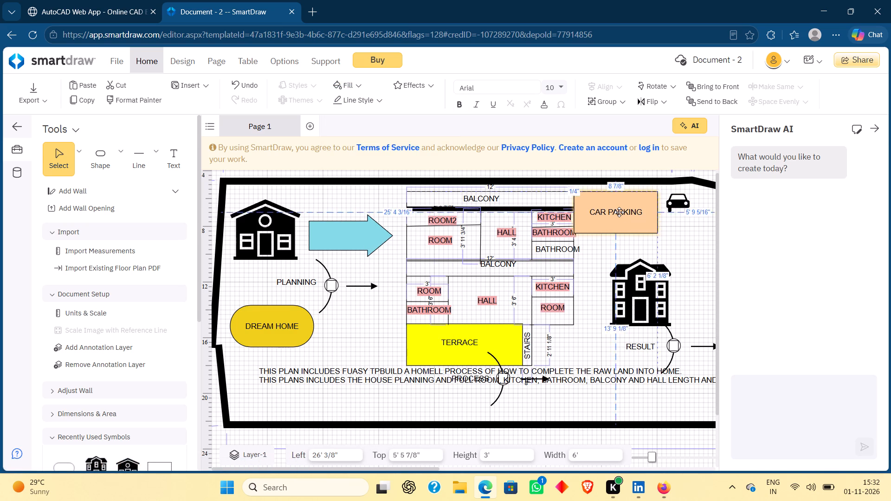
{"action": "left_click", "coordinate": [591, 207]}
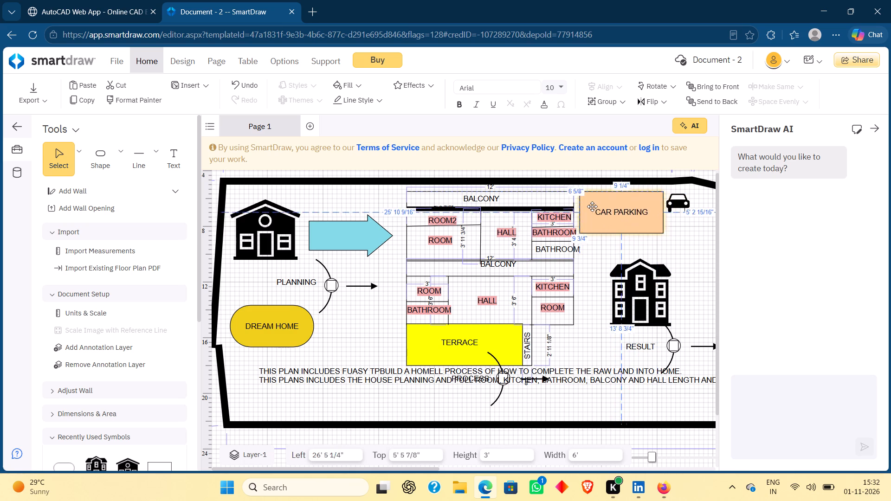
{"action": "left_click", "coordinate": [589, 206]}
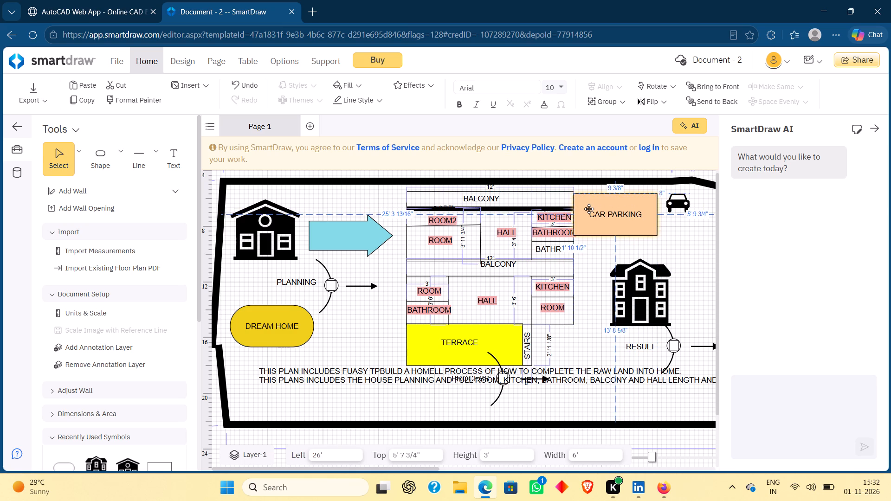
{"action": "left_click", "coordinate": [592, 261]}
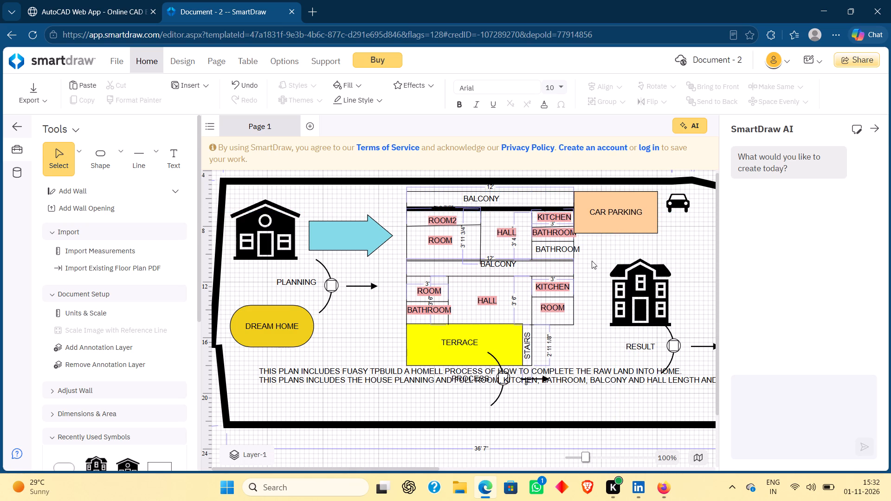
Fill the two-line explanatory note below the TERRACE with bright yellow from the recent fills.
{"action": "left_click_drag", "start_coordinate": [255, 367], "coordinate": [291, 381]}
{"action": "left_click_drag", "start_coordinate": [291, 381], "coordinate": [594, 379]}
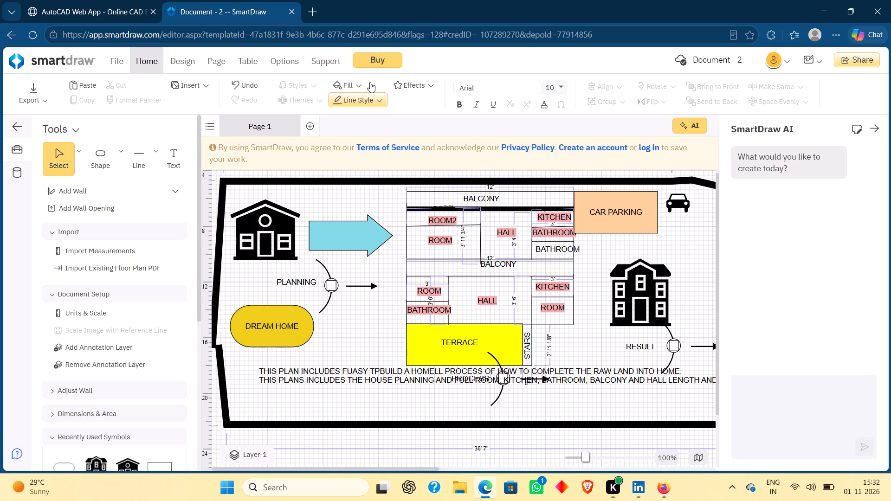
{"action": "left_click", "coordinate": [369, 82]}
{"action": "left_click", "coordinate": [367, 134]}
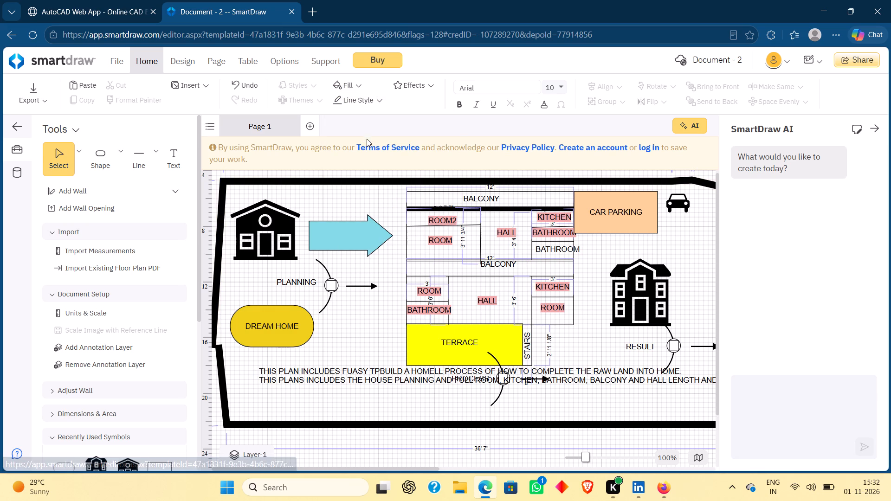
{"action": "left_click", "coordinate": [365, 370]}
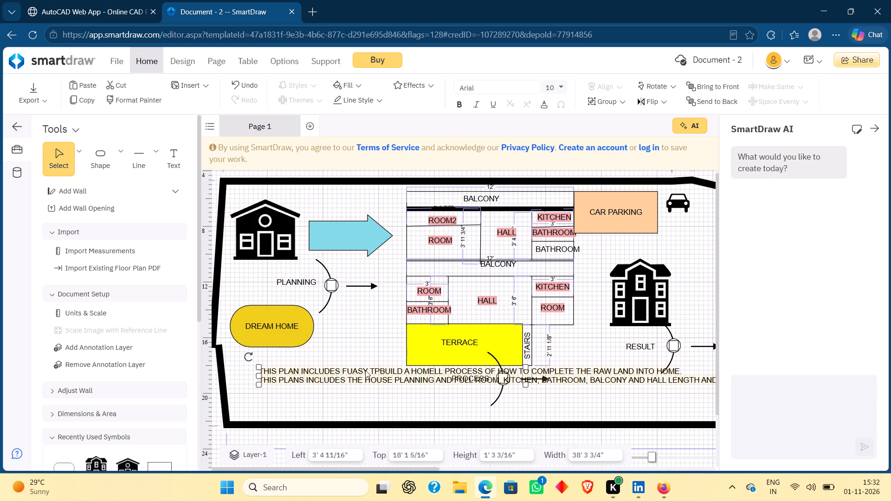
{"action": "left_click", "coordinate": [350, 80]}
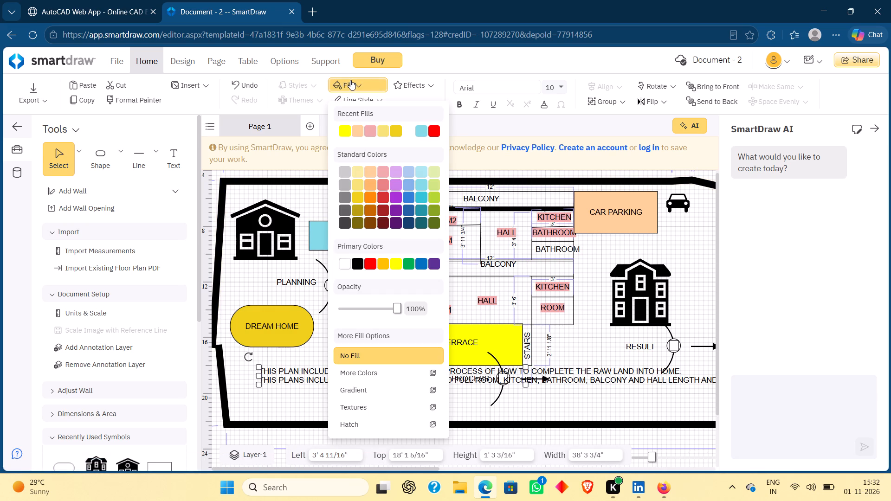
{"action": "left_click", "coordinate": [347, 135]}
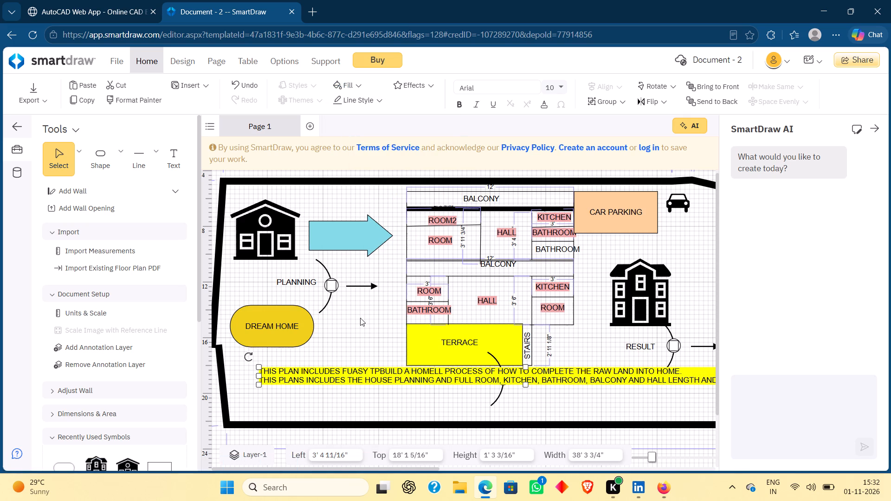
{"action": "left_click", "coordinate": [361, 319]}
Fill the marker circles on the arcs beside the PLANNING and RESULT labels with red.
{"action": "left_click", "coordinate": [335, 281]}
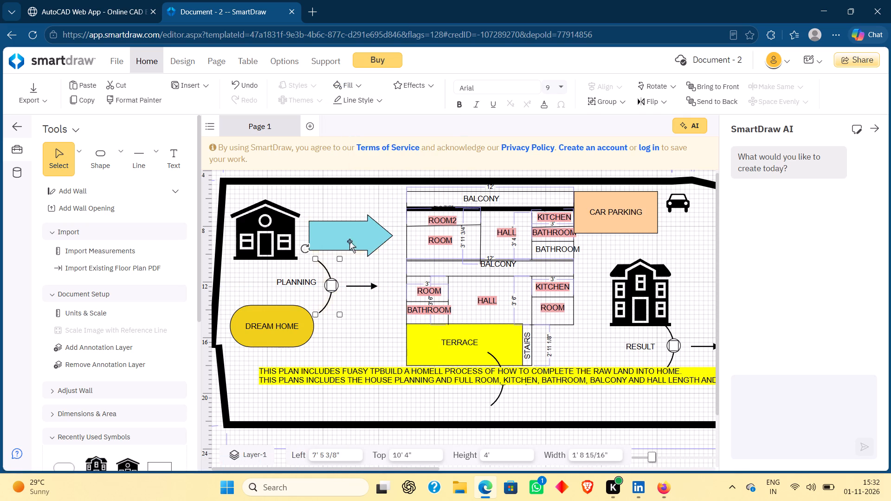
{"action": "left_click", "coordinate": [354, 81]}
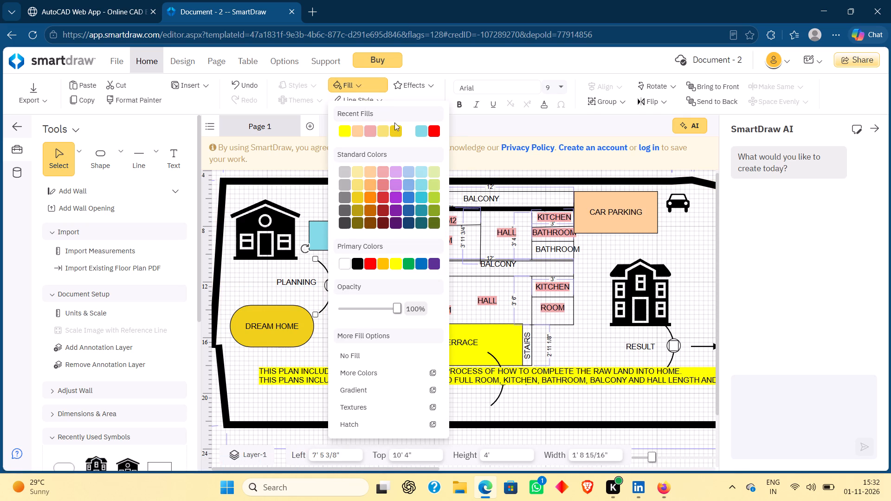
{"action": "left_click", "coordinate": [438, 129]}
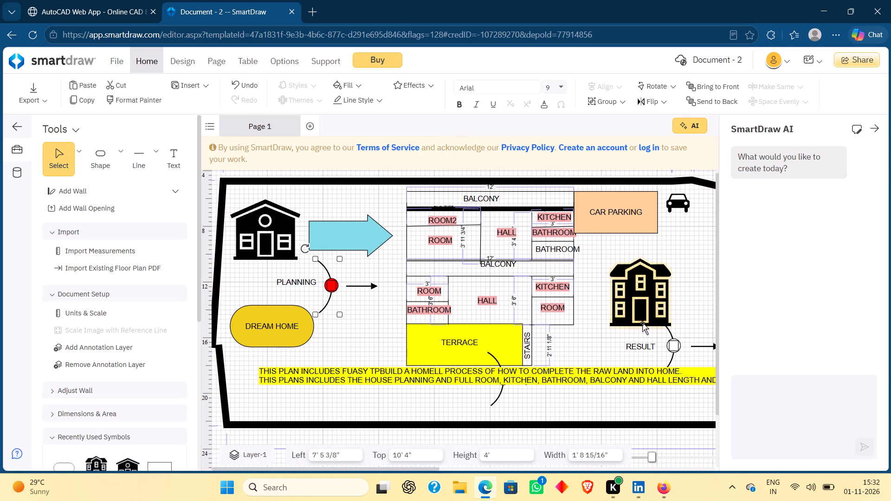
{"action": "left_click", "coordinate": [675, 345]}
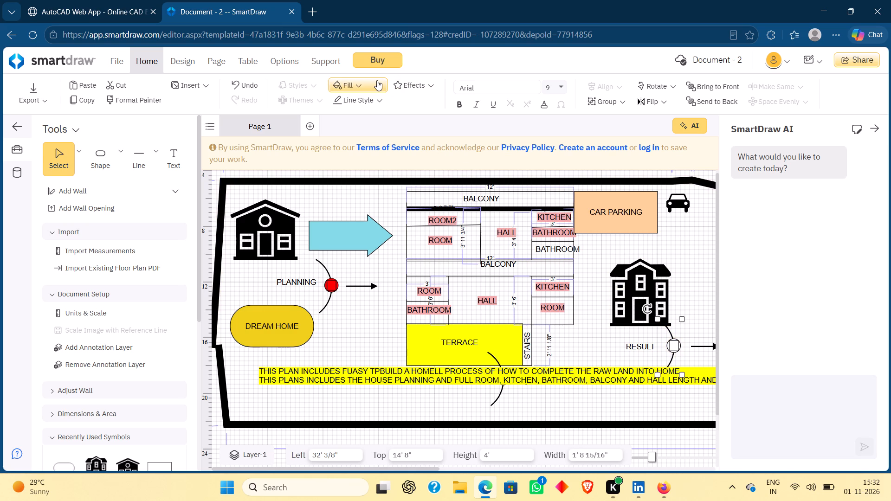
{"action": "left_click", "coordinate": [372, 79]}
{"action": "left_click", "coordinate": [341, 137]}
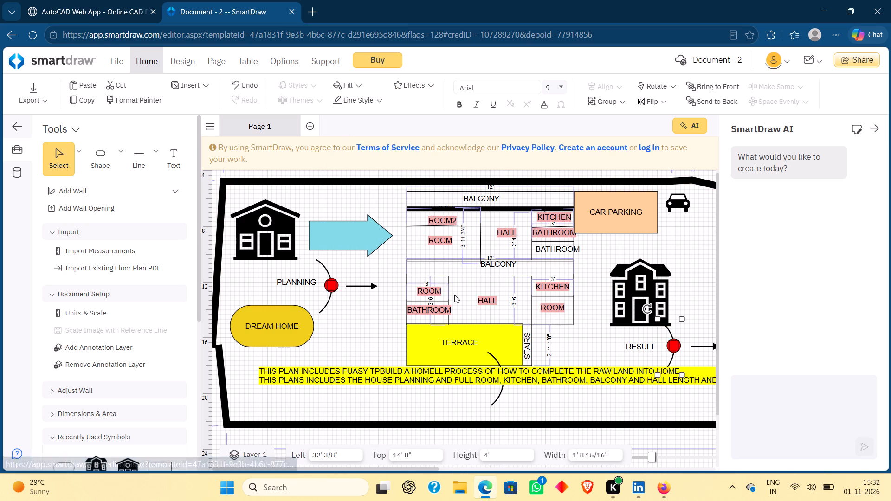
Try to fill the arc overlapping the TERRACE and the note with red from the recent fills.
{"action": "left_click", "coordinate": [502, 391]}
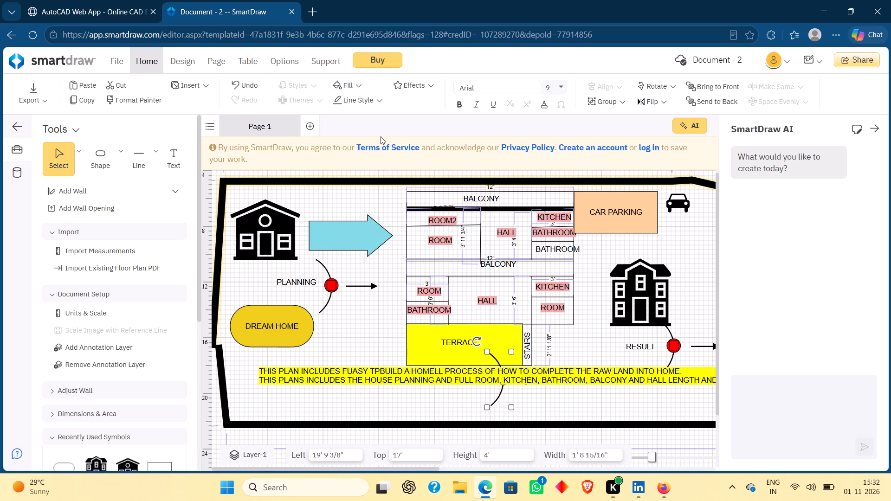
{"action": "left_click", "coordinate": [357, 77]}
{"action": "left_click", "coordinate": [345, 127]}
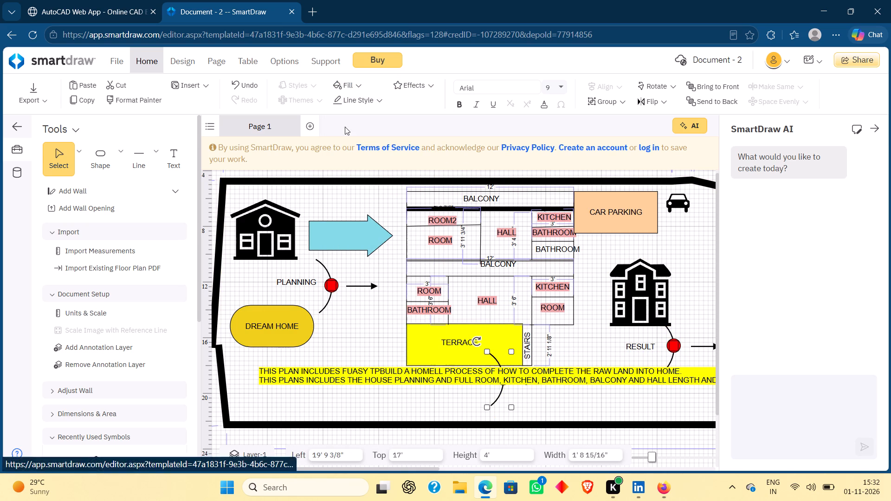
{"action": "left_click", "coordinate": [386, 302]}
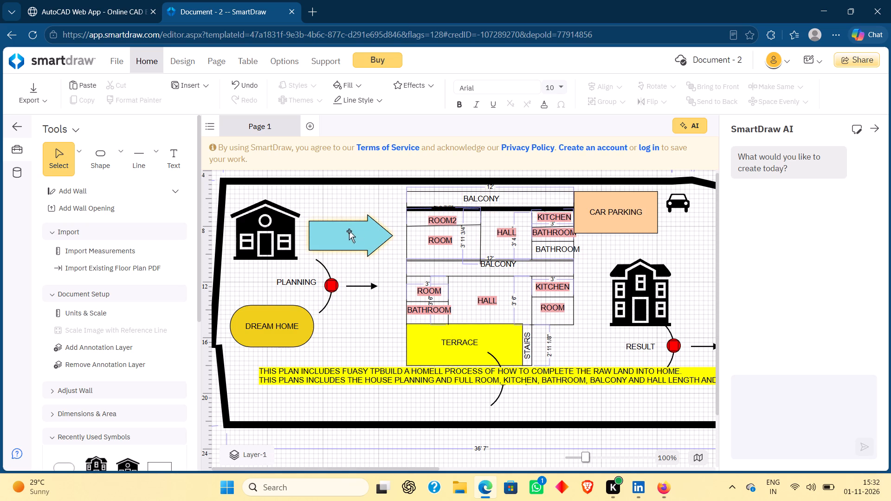
Fill the house symbol above the PLANNING label with green from the primary colours.
{"action": "left_click", "coordinate": [272, 239]}
{"action": "left_click", "coordinate": [355, 80]}
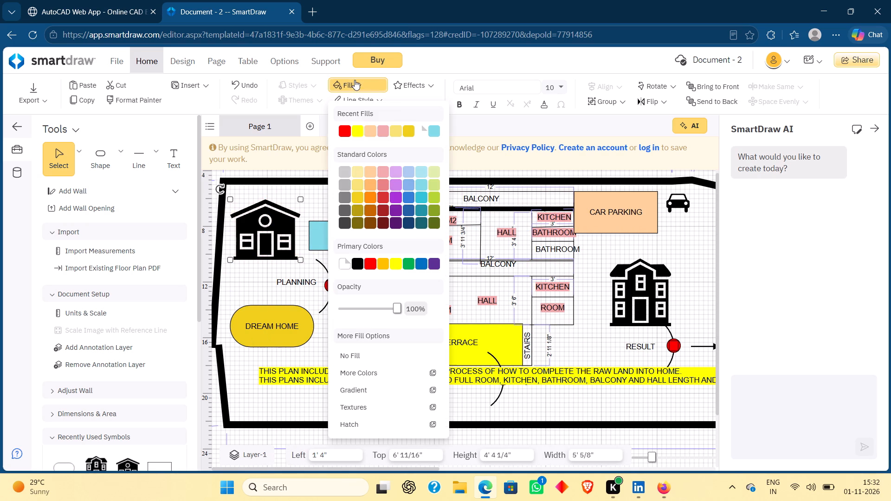
{"action": "left_click", "coordinate": [406, 264]}
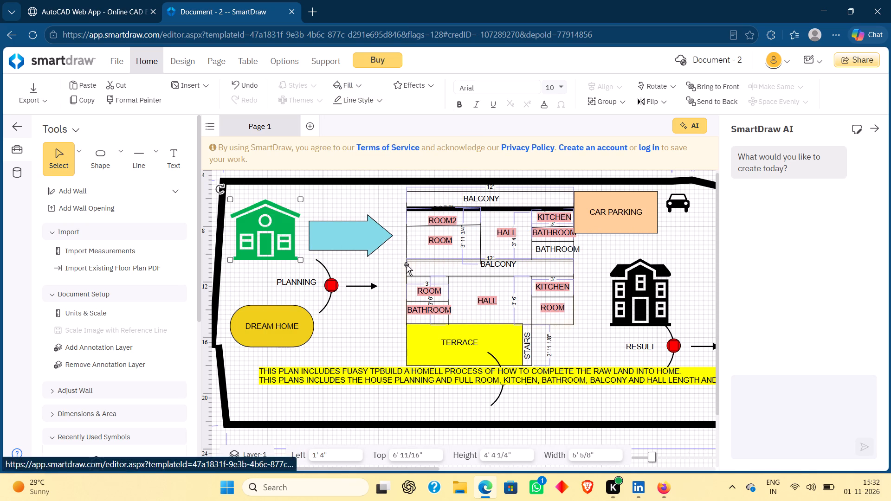
Fill the house symbol above the RESULT label with red from the standard colours.
{"action": "left_click", "coordinate": [627, 268]}
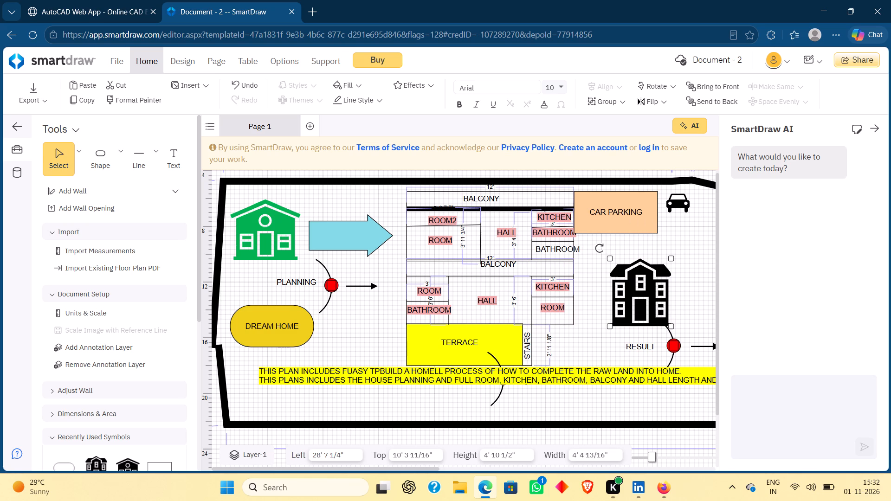
{"action": "left_click", "coordinate": [349, 83]}
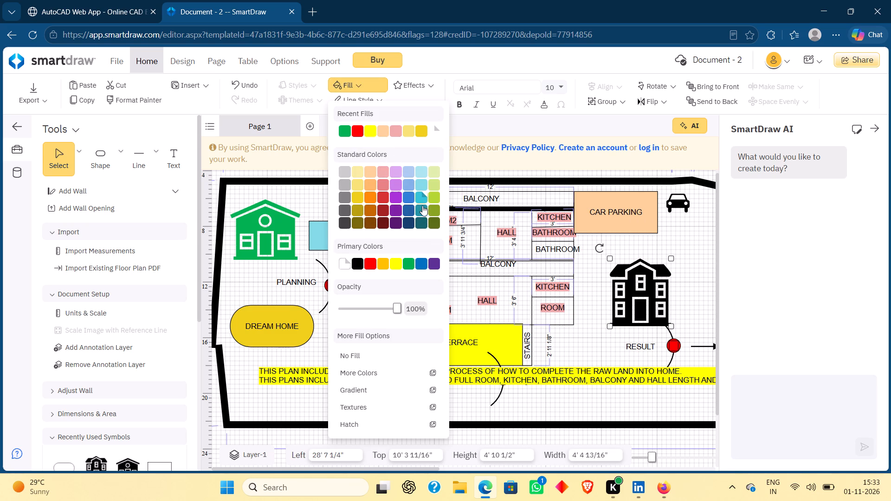
{"action": "left_click", "coordinate": [381, 193]}
Fill the car symbol beside CAR PARKING with dark purple from the standard colours.
{"action": "left_click", "coordinate": [676, 209]}
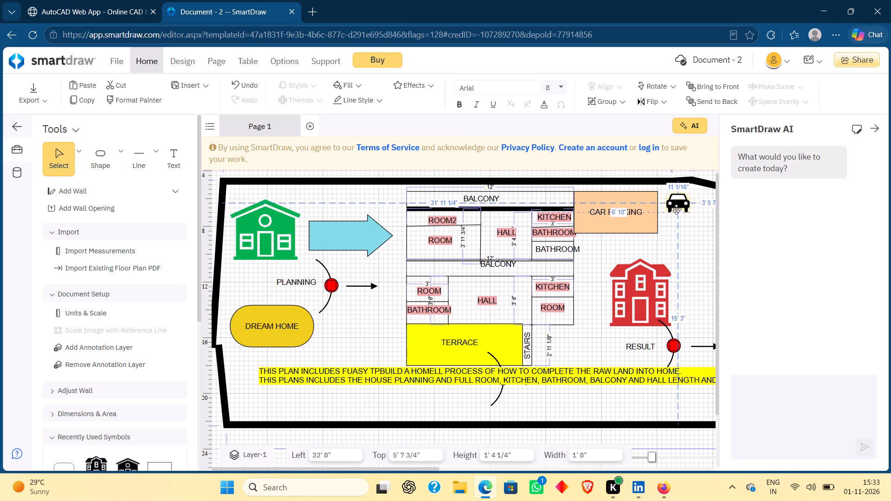
{"action": "left_click", "coordinate": [362, 81]}
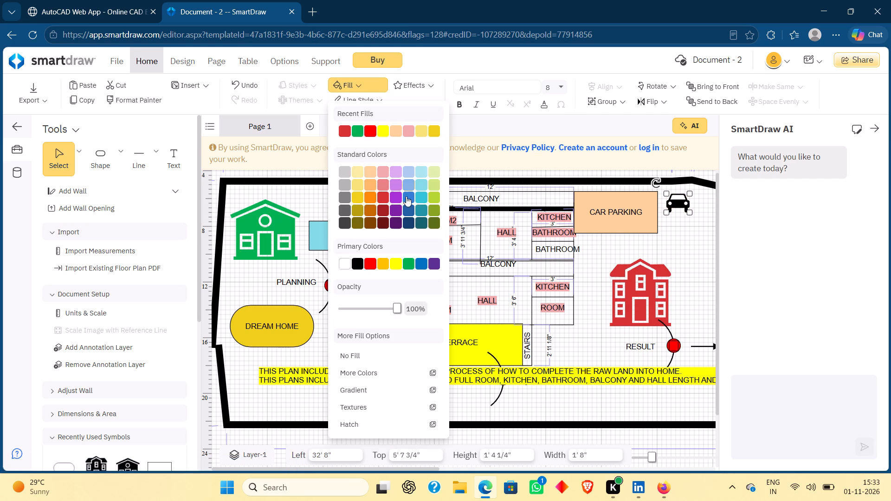
{"action": "left_click", "coordinate": [348, 220]}
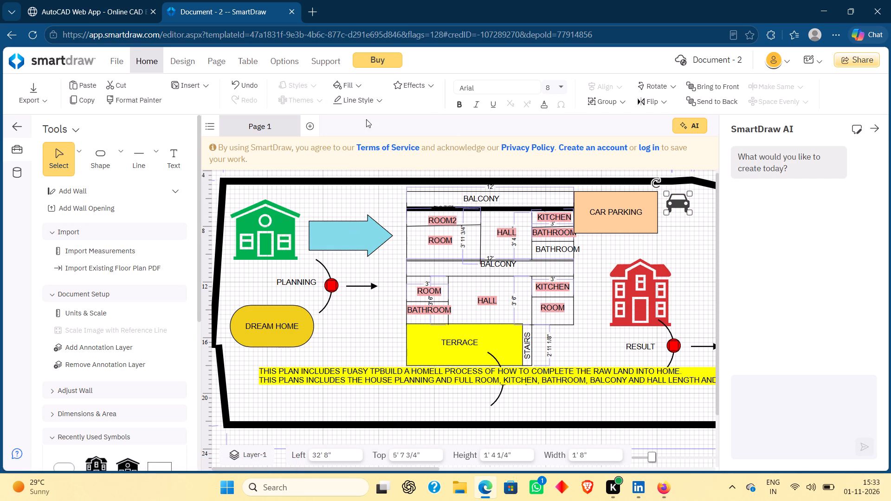
{"action": "left_click", "coordinate": [355, 82]}
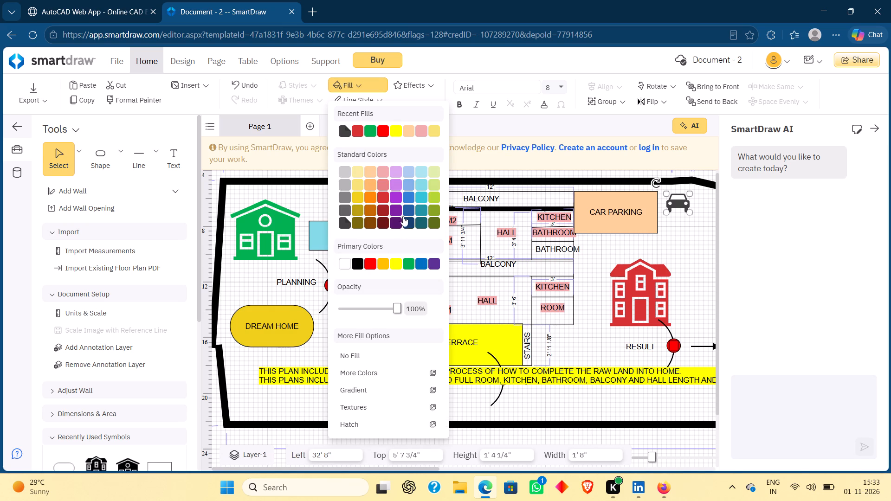
{"action": "left_click", "coordinate": [402, 213]}
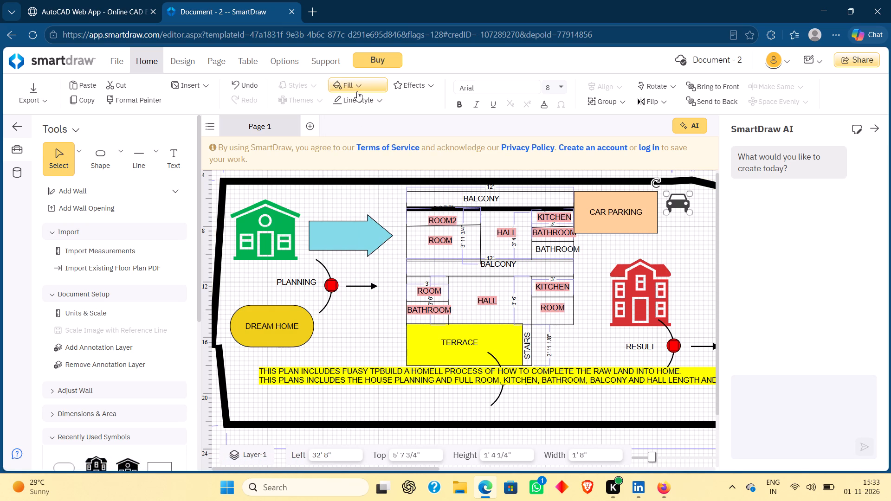
{"action": "left_click", "coordinate": [357, 91]}
{"action": "left_click", "coordinate": [390, 210]}
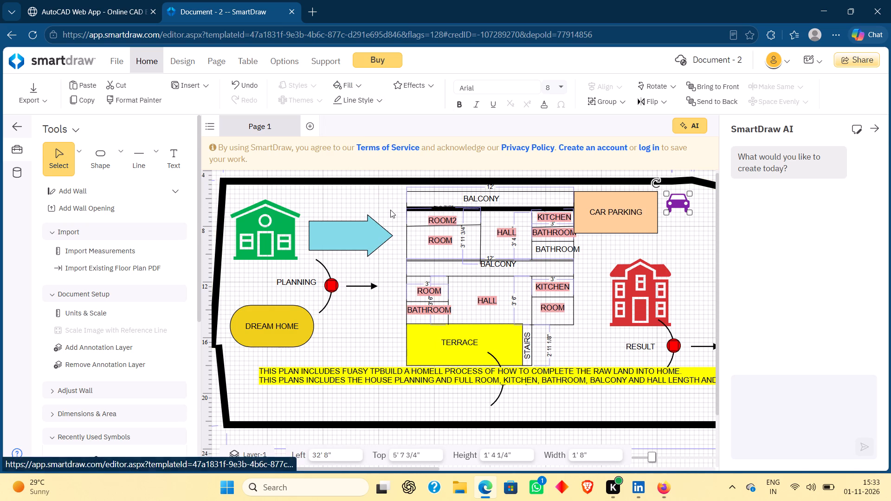
{"action": "left_click", "coordinate": [375, 293]}
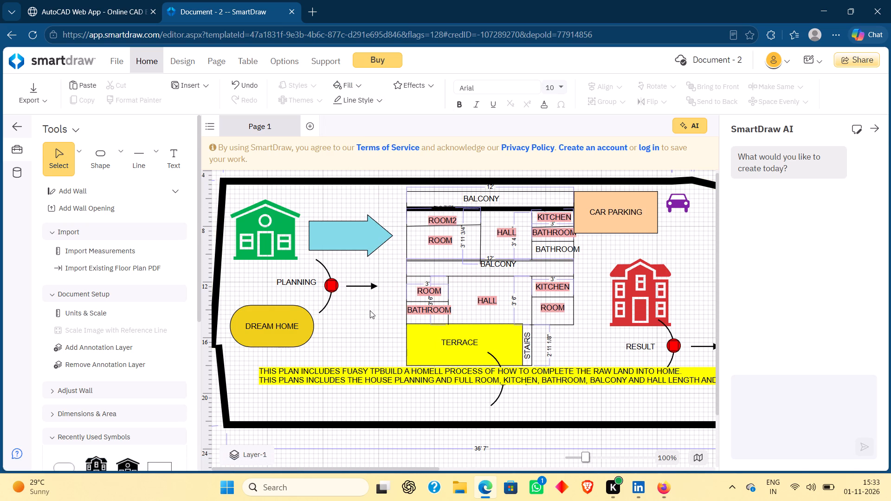
Fill the upper floor's top BALCONY label with the recent light pink.
{"action": "left_click_drag", "start_coordinate": [458, 197], "coordinate": [501, 199]}
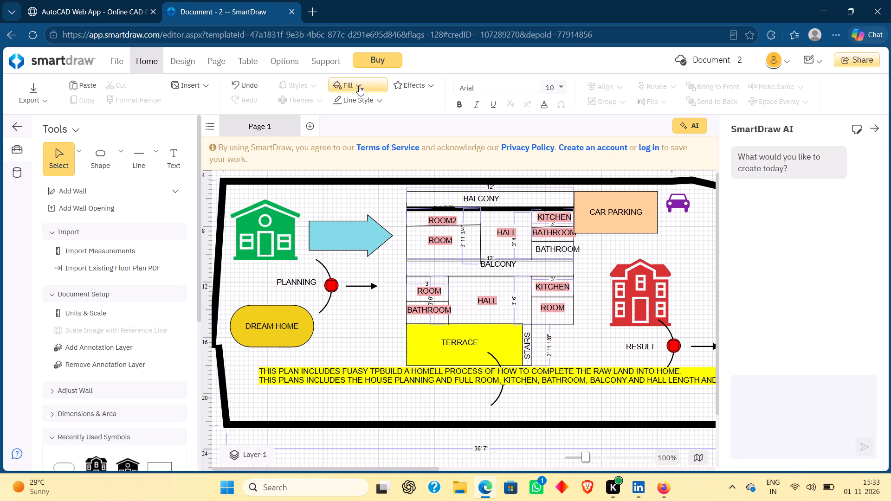
{"action": "left_click", "coordinate": [359, 85]}
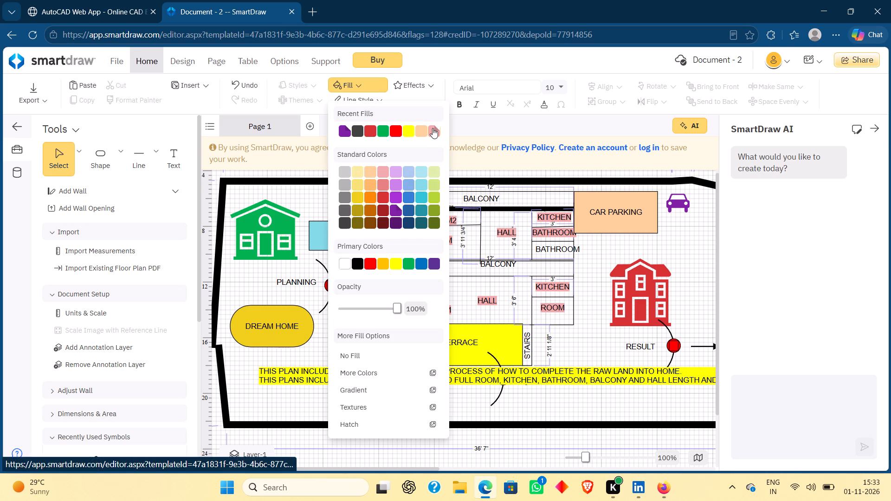
{"action": "left_click", "coordinate": [433, 128]}
{"action": "left_click", "coordinate": [474, 199]}
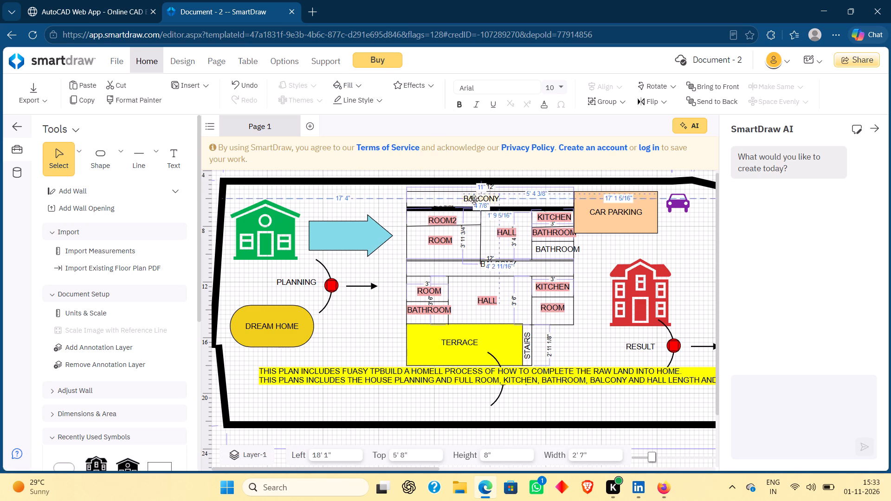
{"action": "left_click", "coordinate": [365, 83]}
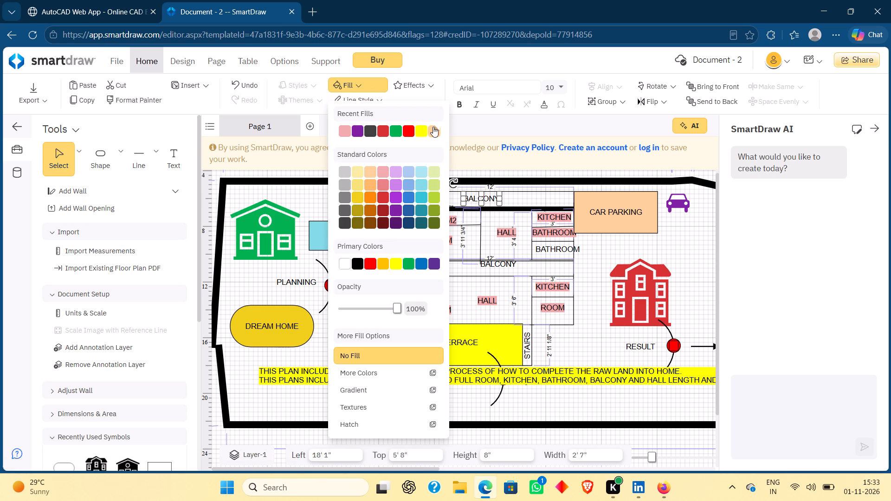
{"action": "left_click", "coordinate": [433, 127]}
{"action": "left_click", "coordinate": [357, 83]}
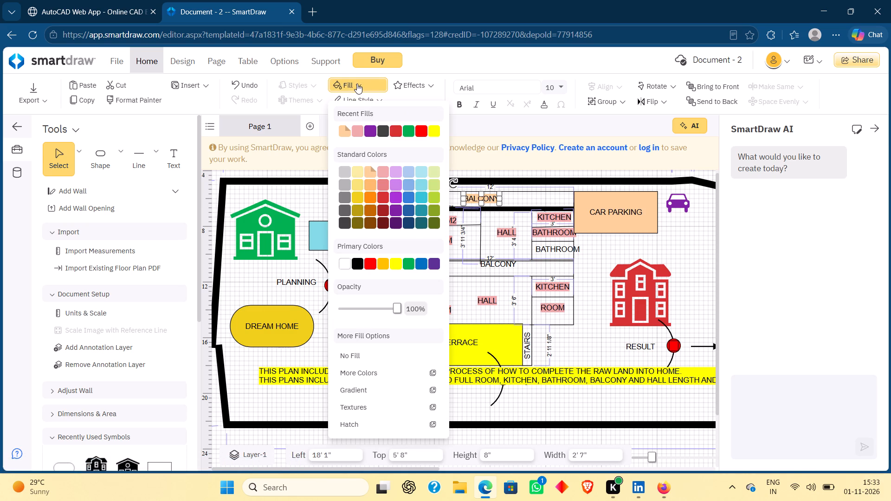
{"action": "left_click", "coordinate": [360, 128]}
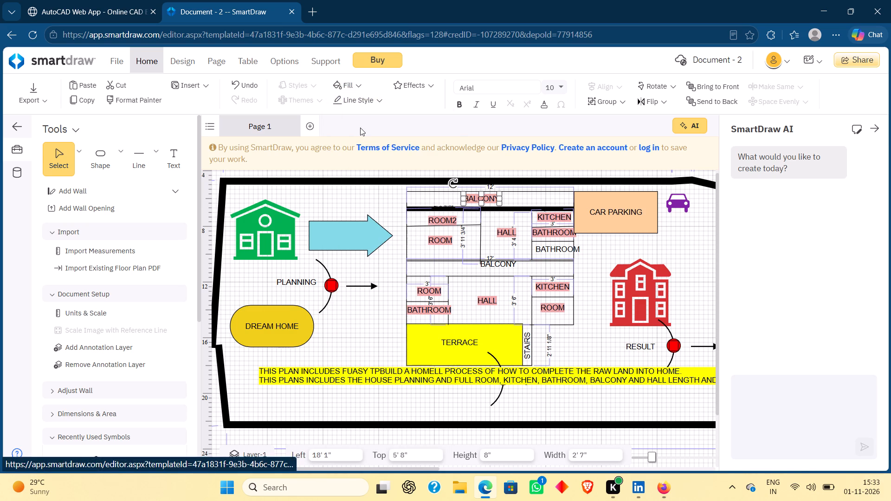
{"action": "left_click", "coordinate": [358, 198]}
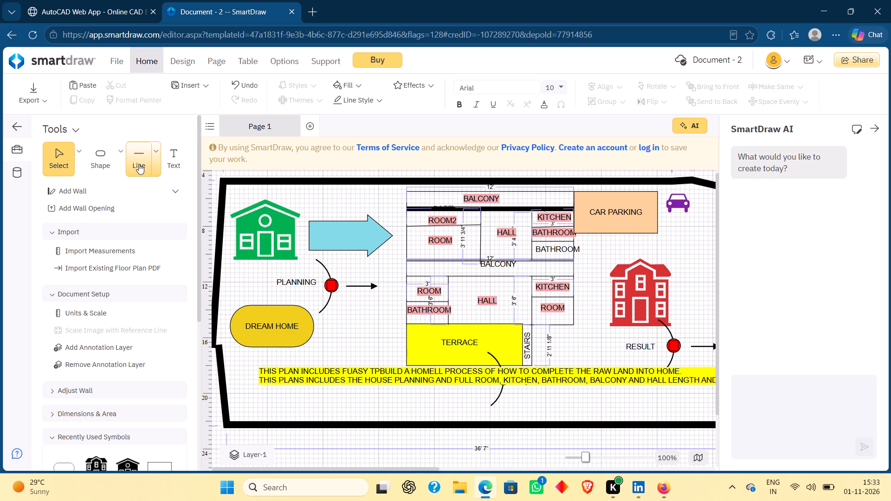
Add the text label BOOKING START SOON! above the light blue arrow.
{"action": "left_click", "coordinate": [163, 157]}
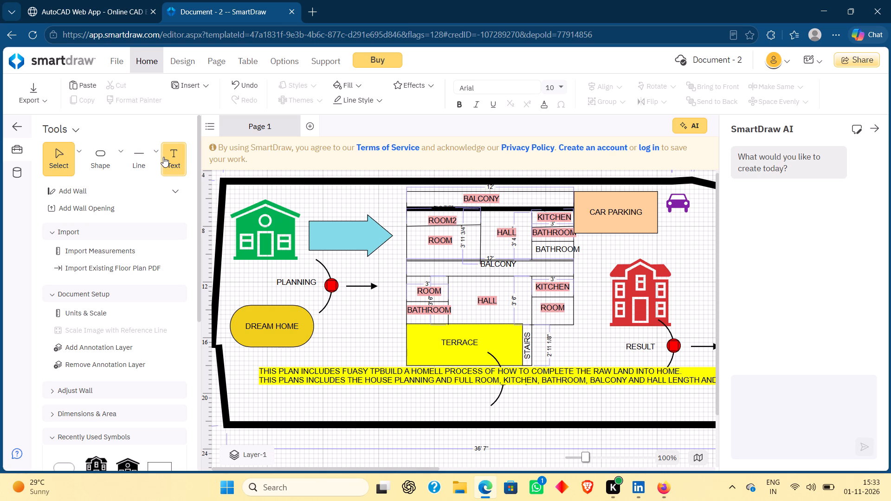
{"action": "left_click", "coordinate": [307, 196]}
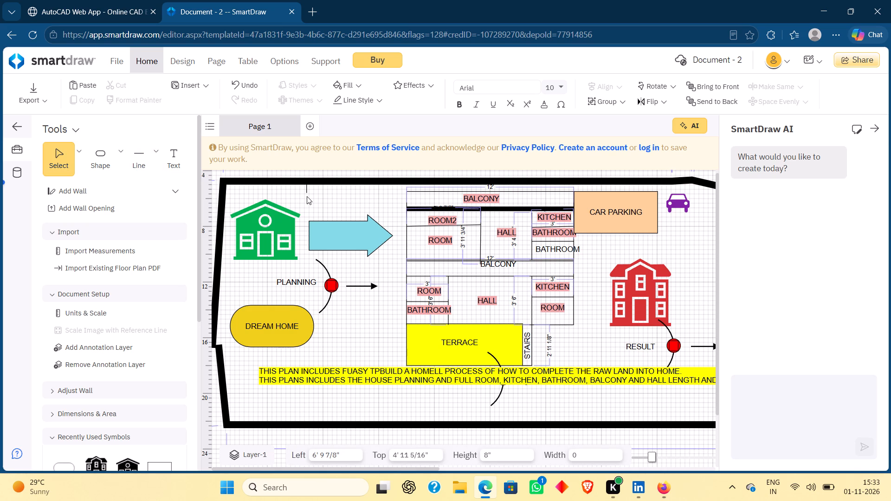
{"action": "type", "text": "BOOKING START SOON"}
{"action": "key", "text": "shift+question"}
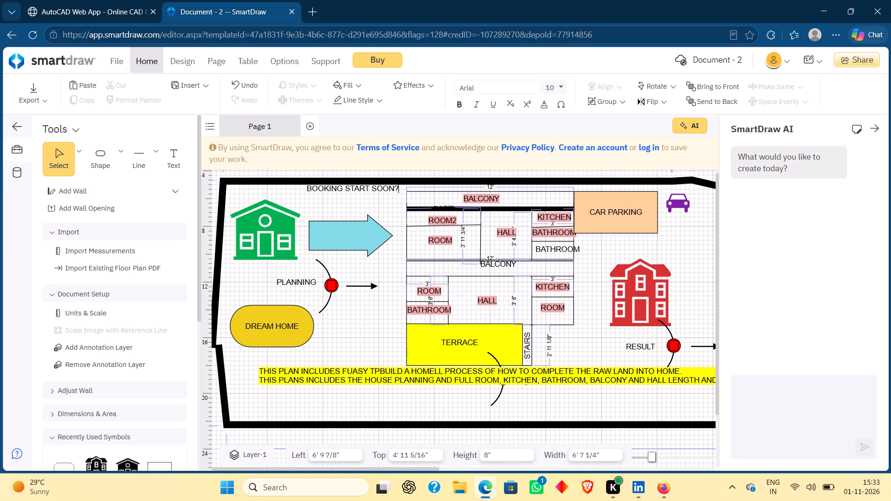
{"action": "key", "text": "BackSpace"}
{"action": "key", "text": "BackSpace"}
{"action": "key", "text": "n"}
{"action": "key", "text": "shift+exclam"}
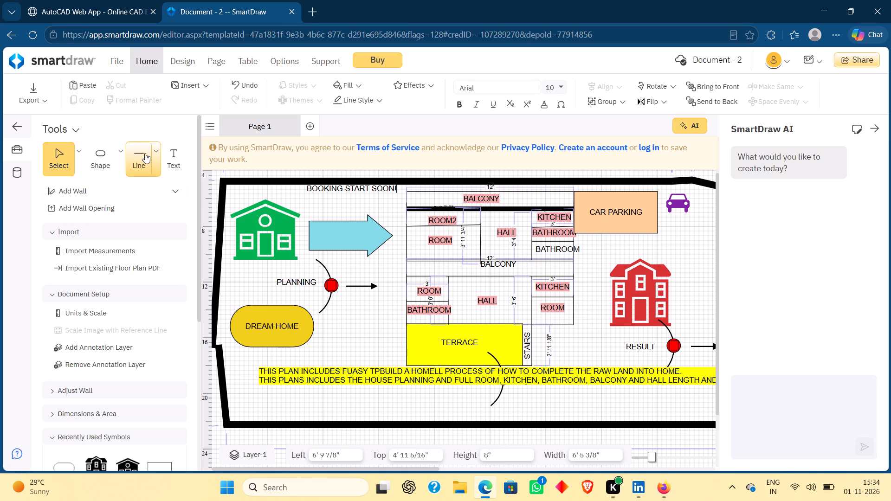
Place a pentagon arrow shape, 6' wide and 3' high, against the TERRACE rectangle so that it points towards DREAM HOME.
{"action": "left_click", "coordinate": [123, 151]}
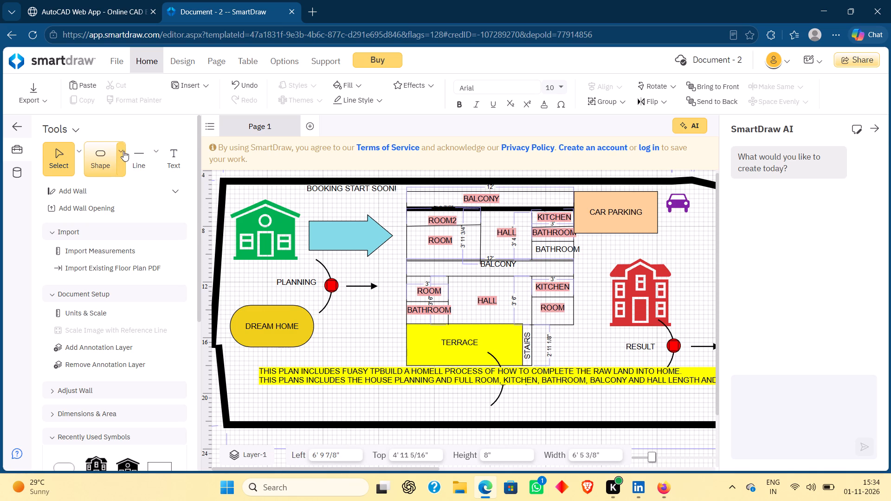
{"action": "left_click", "coordinate": [67, 163]}
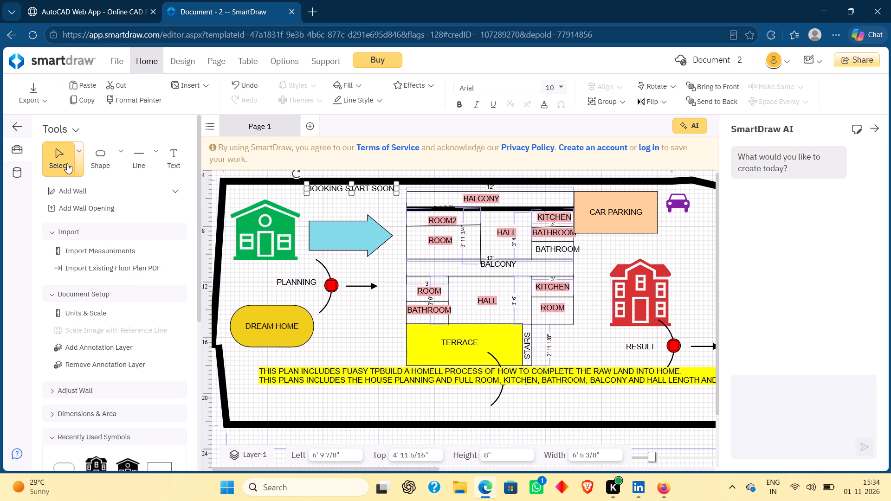
{"action": "left_click", "coordinate": [79, 163]}
{"action": "left_click", "coordinate": [100, 159]}
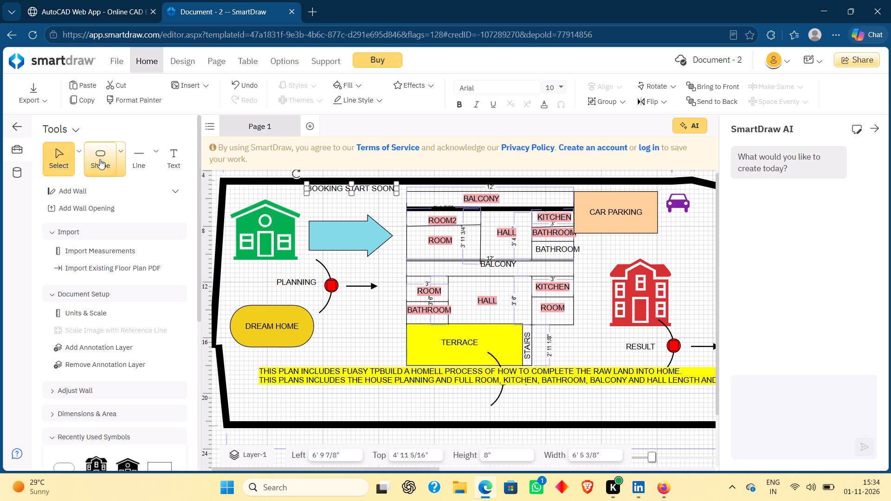
{"action": "left_click", "coordinate": [125, 155]}
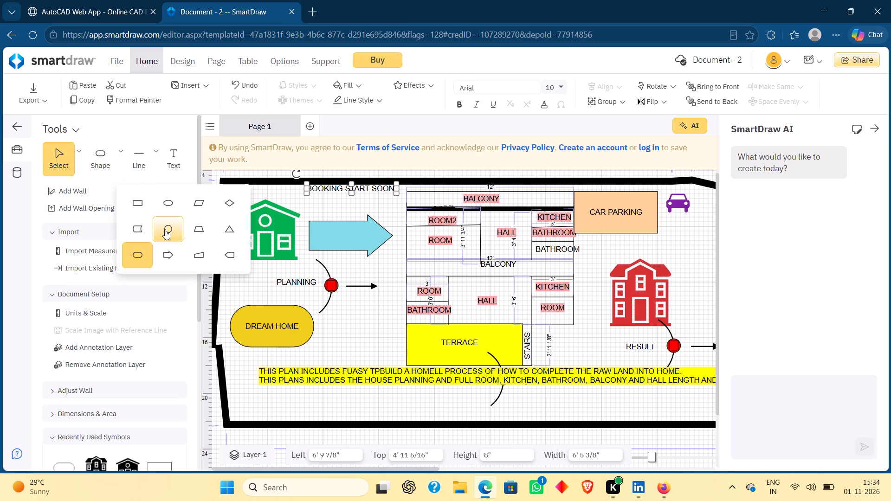
{"action": "left_click", "coordinate": [231, 247]}
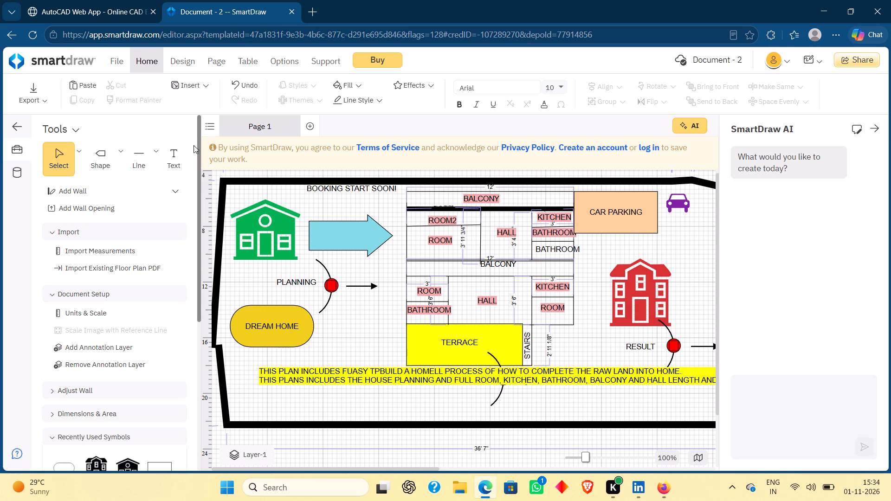
{"action": "left_click_drag", "start_coordinate": [87, 149], "coordinate": [353, 328]}
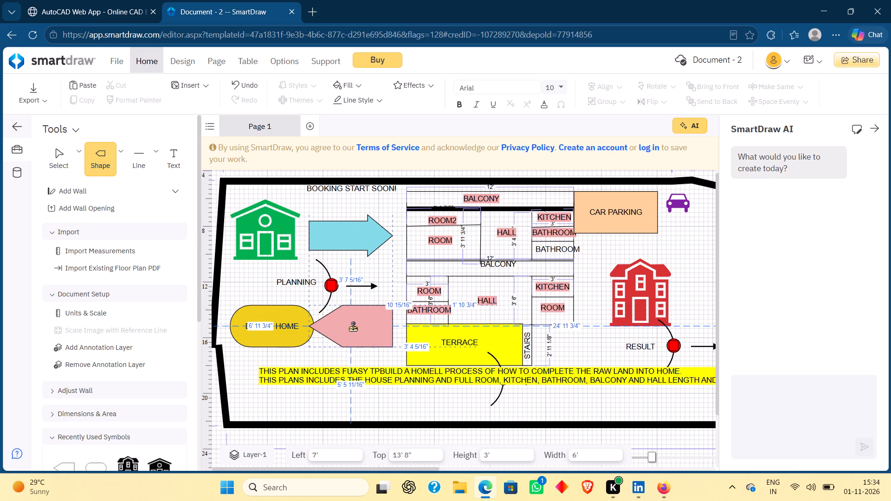
{"action": "left_click_drag", "start_coordinate": [353, 328], "coordinate": [364, 340]}
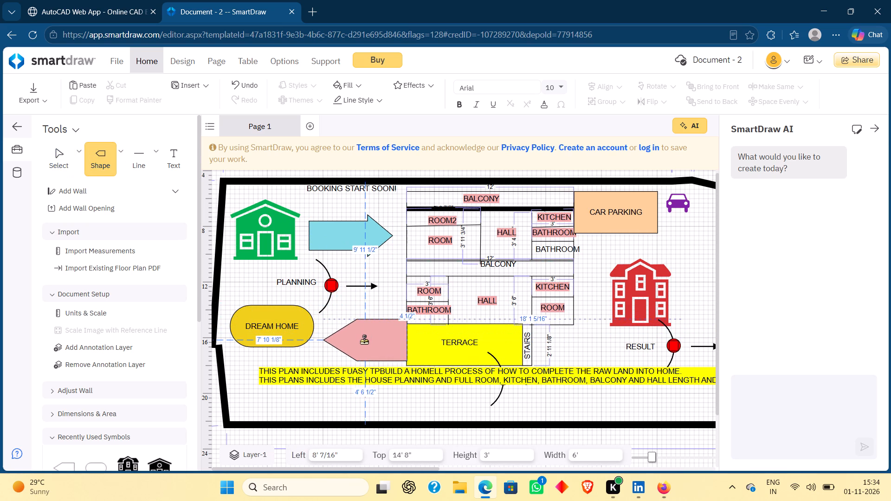
{"action": "left_click_drag", "start_coordinate": [364, 340], "coordinate": [363, 341]}
{"action": "left_click", "coordinate": [378, 286]}
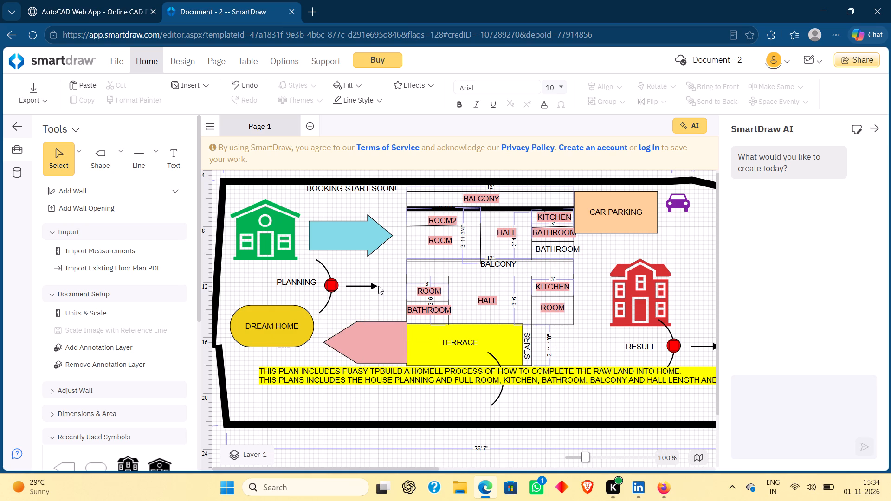
{"action": "left_click", "coordinate": [603, 244]}
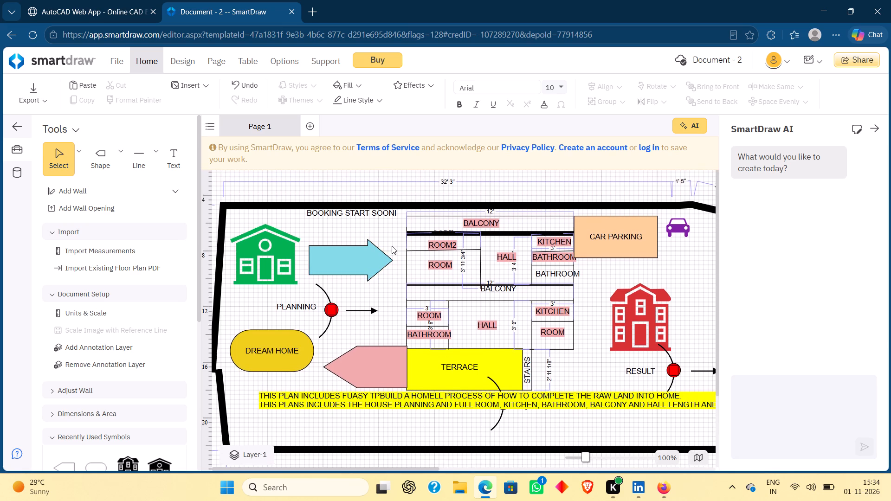
Collapse the Tools sidebar to widen the drawing area and look over the whole floor plan diagram from top to bottom.
{"action": "scroll", "coordinate": [392, 246], "scroll_direction": "up", "scroll_amount": 1}
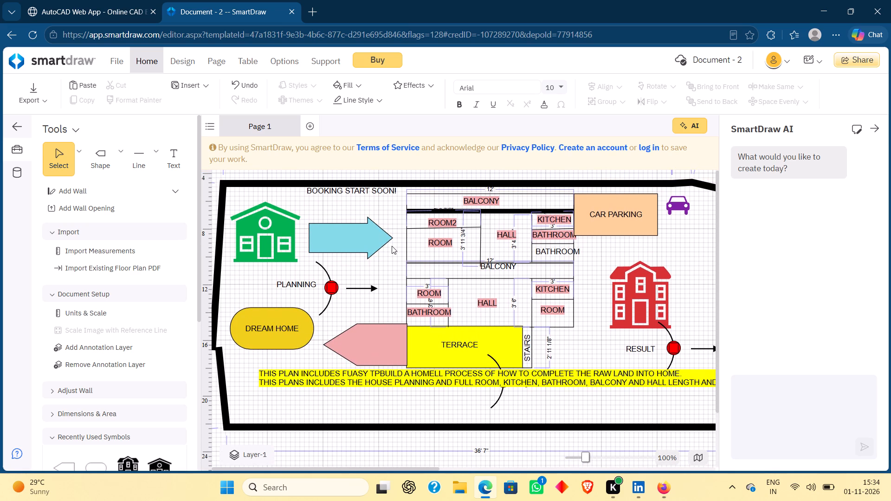
{"action": "scroll", "coordinate": [392, 246], "scroll_direction": "up", "scroll_amount": 1}
{"action": "scroll", "coordinate": [392, 246], "scroll_direction": "down", "scroll_amount": 1}
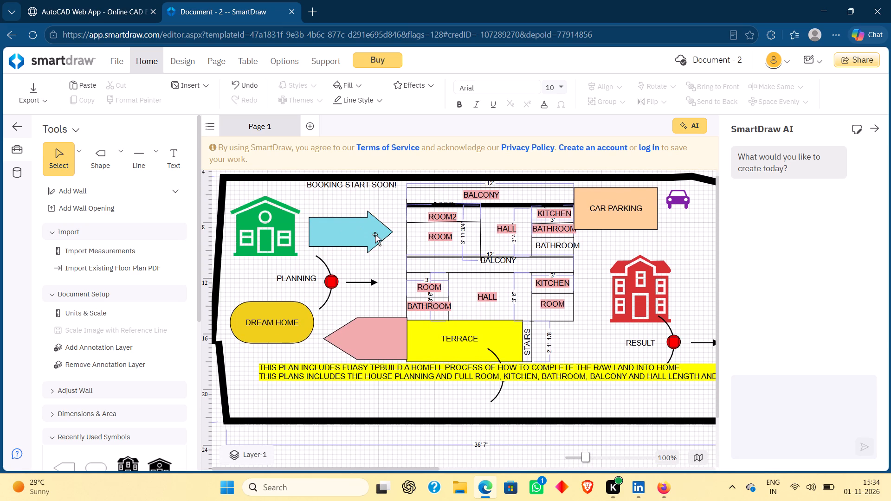
{"action": "scroll", "coordinate": [375, 234], "scroll_direction": "down", "scroll_amount": 1}
{"action": "left_click", "coordinate": [17, 129]}
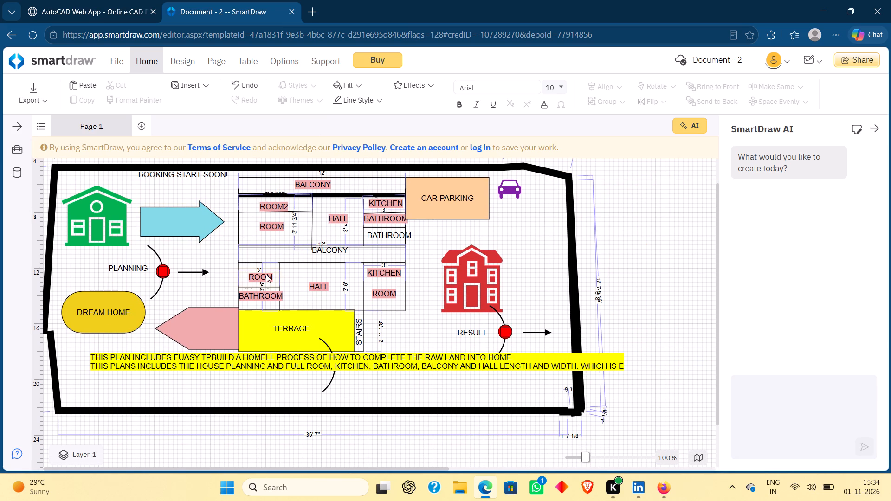
{"action": "scroll", "coordinate": [266, 274], "scroll_direction": "right", "scroll_amount": 1}
{"action": "left_click", "coordinate": [651, 229]}
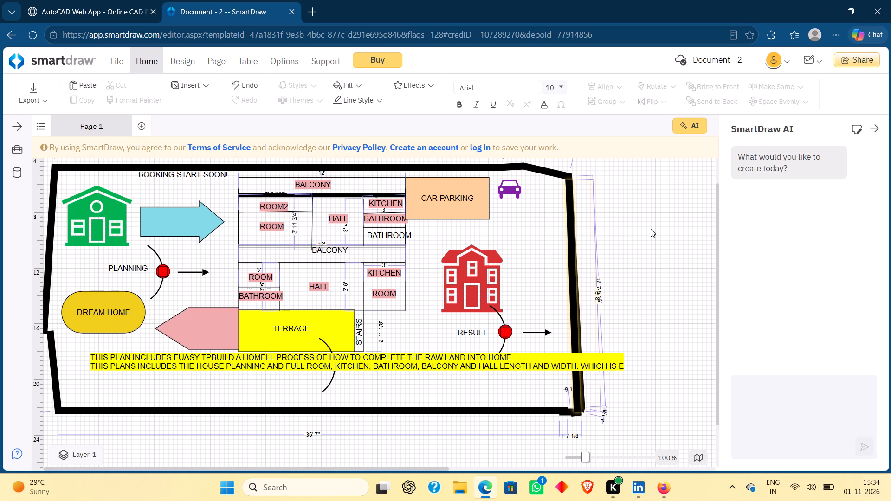
{"action": "scroll", "coordinate": [651, 229], "scroll_direction": "up", "scroll_amount": 1}
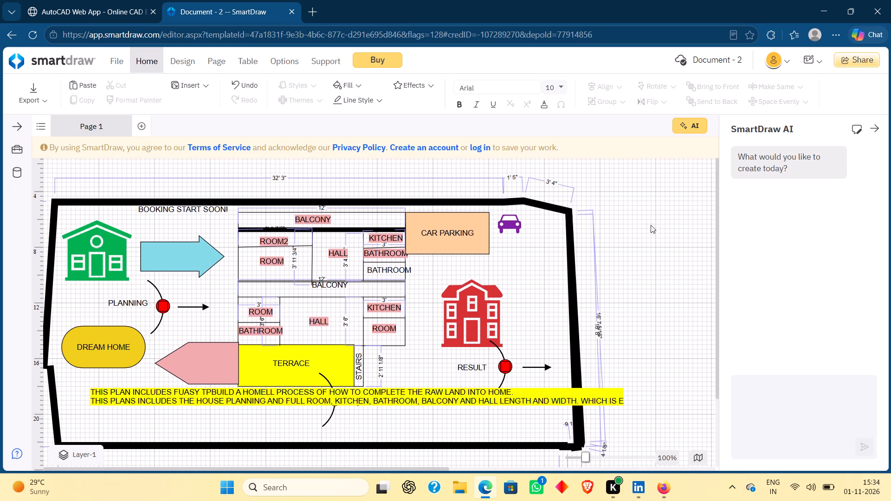
{"action": "left_click", "coordinate": [540, 243]}
{"action": "scroll", "coordinate": [540, 243], "scroll_direction": "down", "scroll_amount": 1}
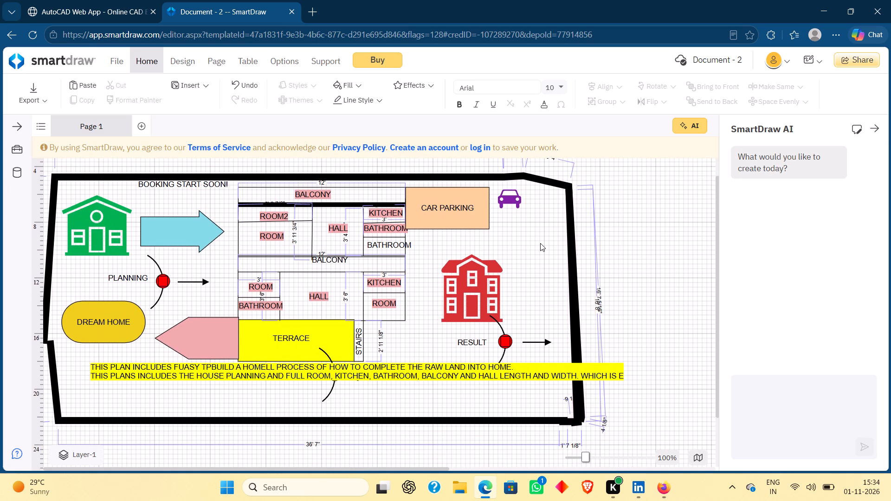